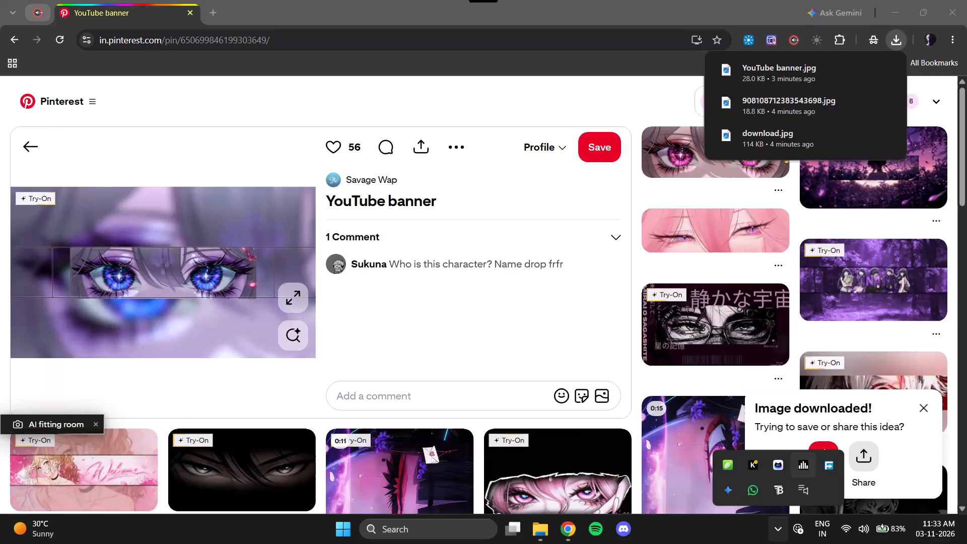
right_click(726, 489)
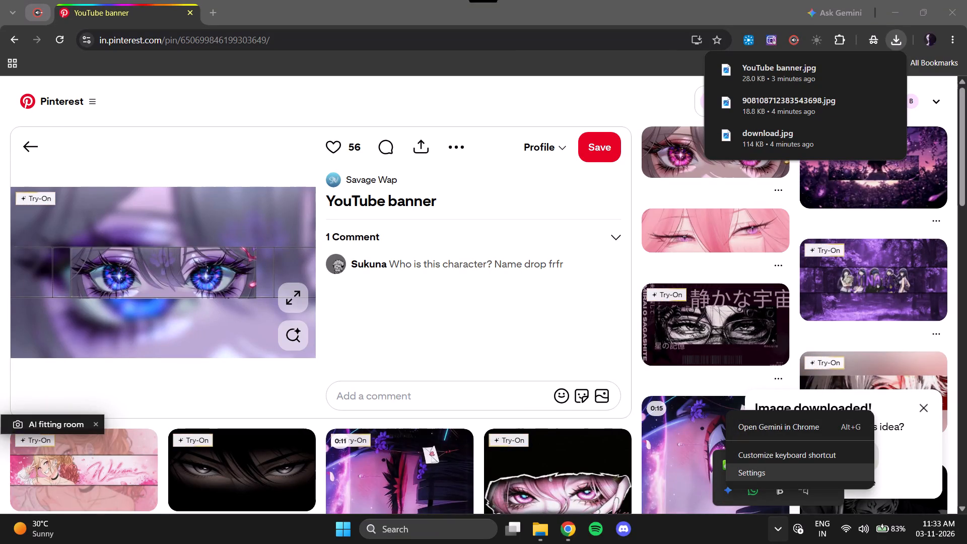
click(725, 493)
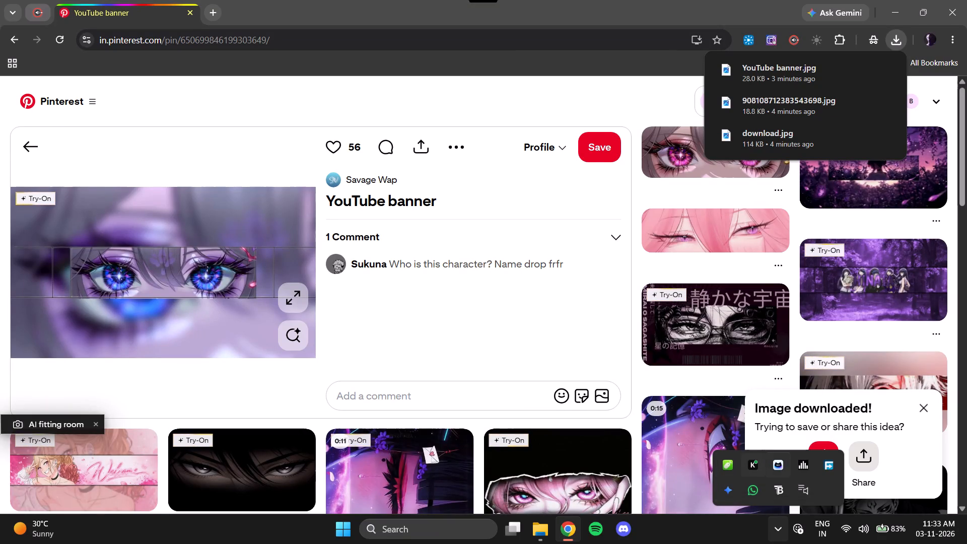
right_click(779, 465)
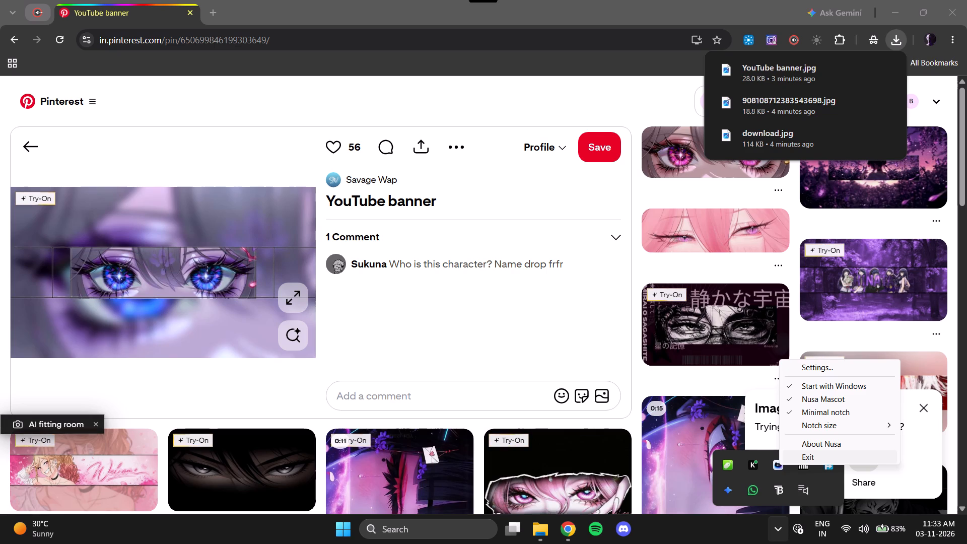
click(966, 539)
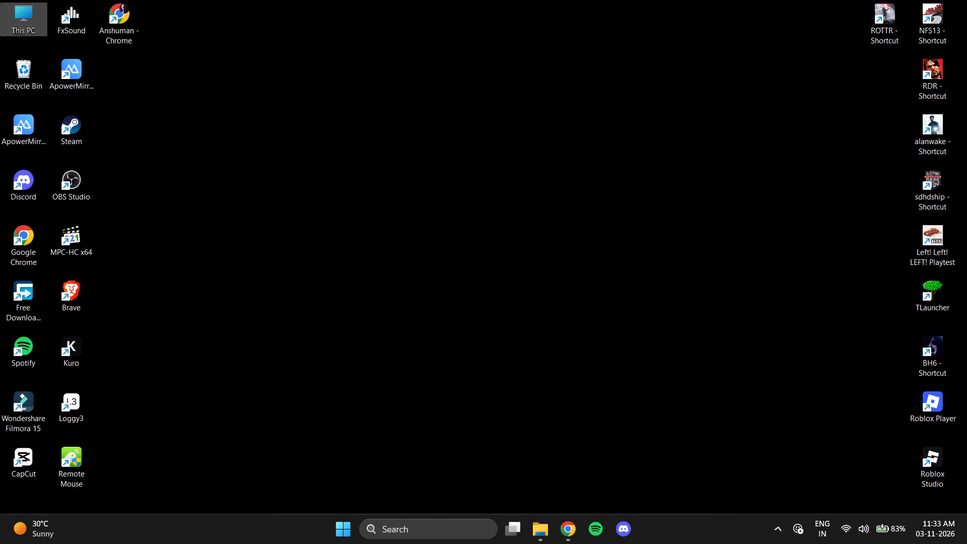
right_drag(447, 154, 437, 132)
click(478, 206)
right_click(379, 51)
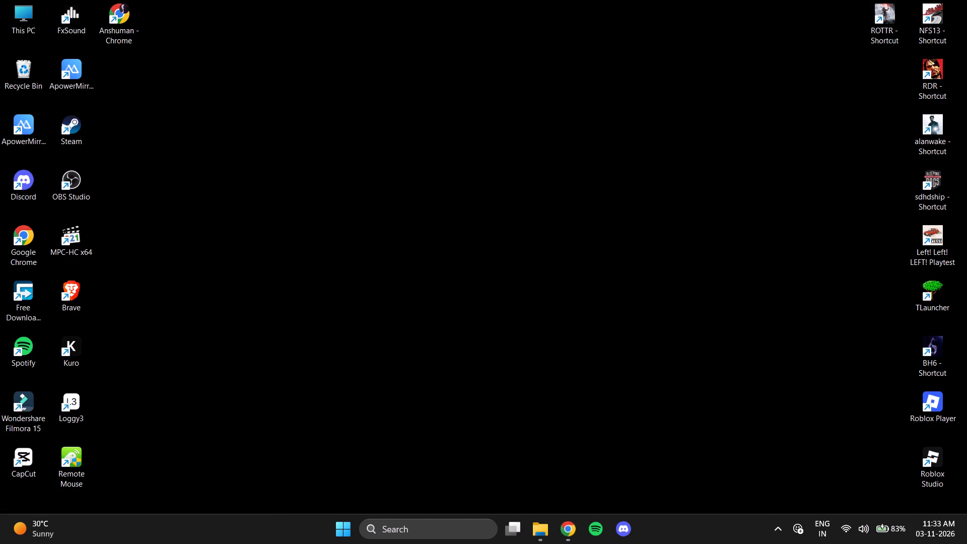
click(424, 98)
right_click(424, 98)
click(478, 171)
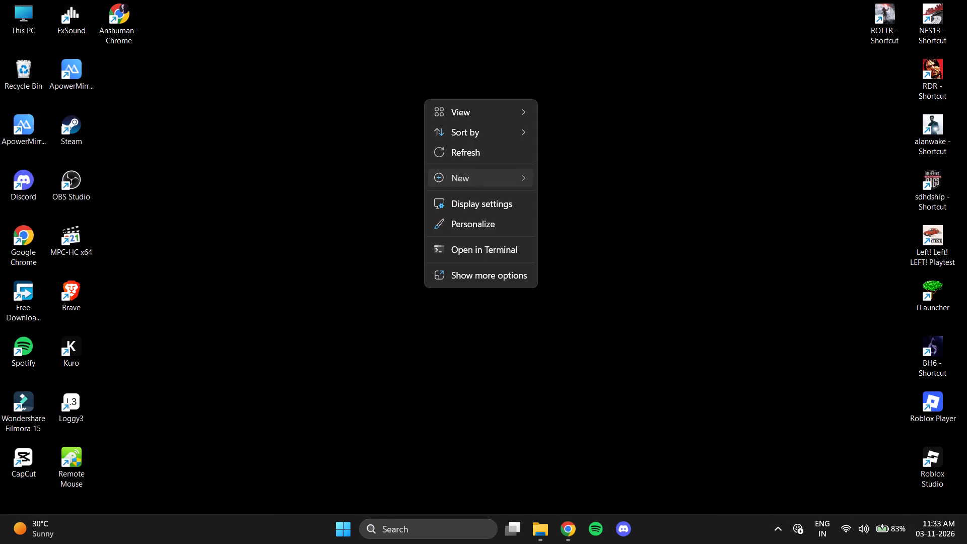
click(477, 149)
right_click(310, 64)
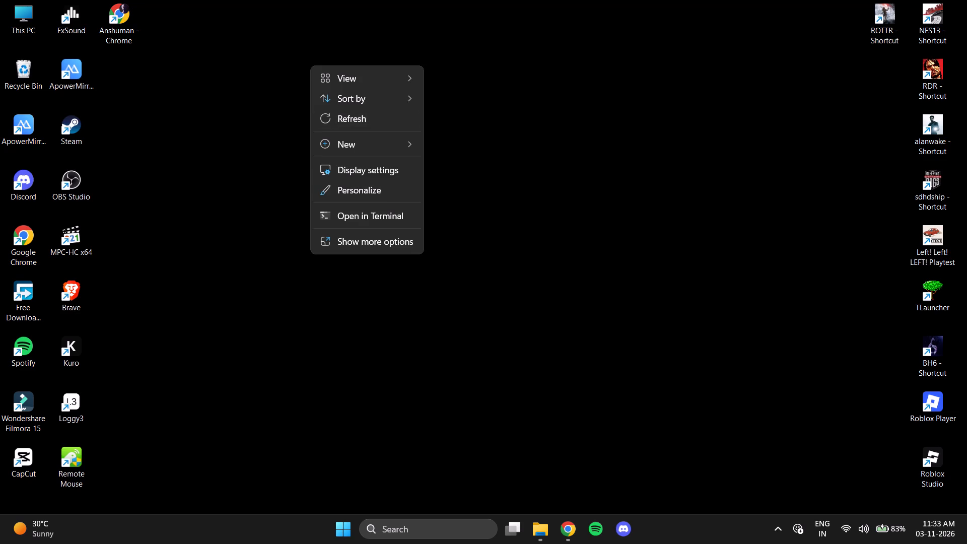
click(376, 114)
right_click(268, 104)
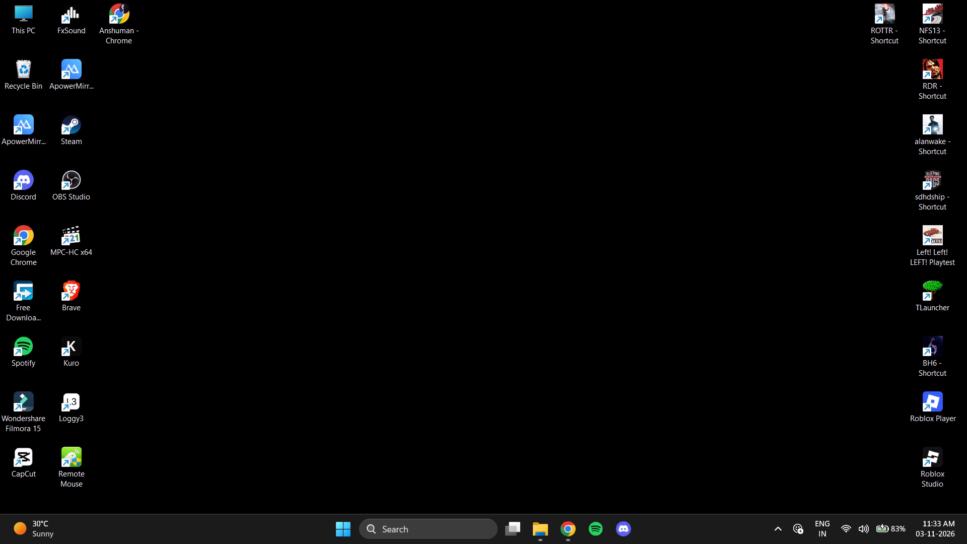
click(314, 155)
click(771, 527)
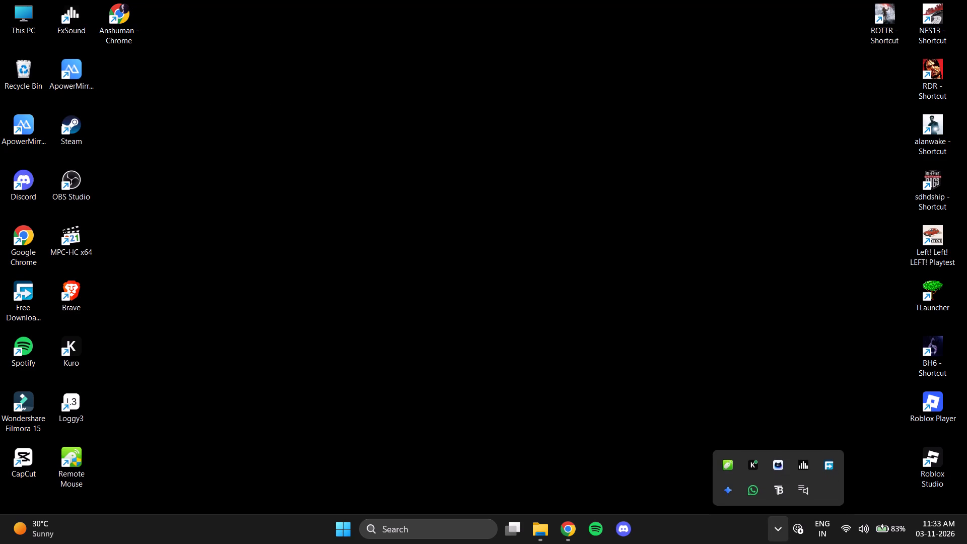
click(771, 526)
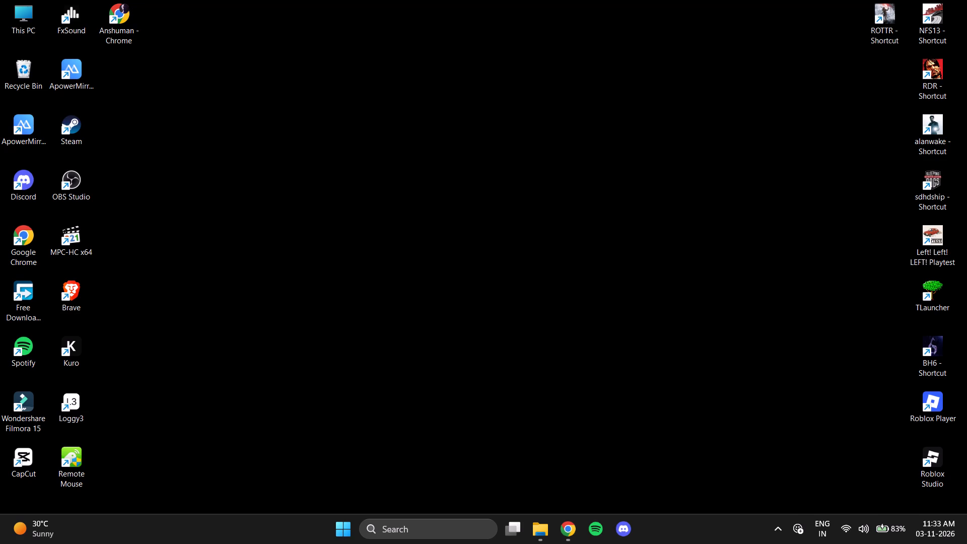
Switch to Chrome and replace the Pinterest "YouTube banner" tab with a new empty tab.
click(561, 526)
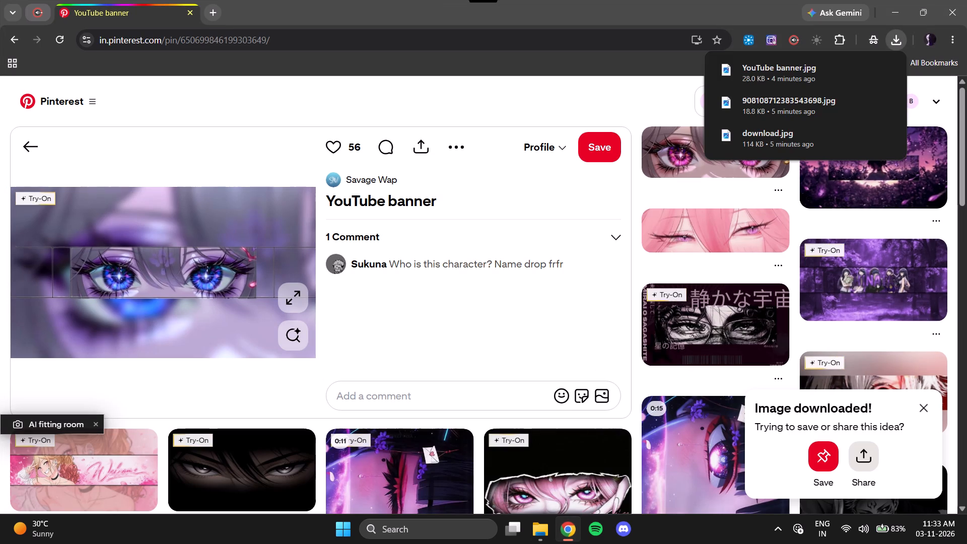
click(208, 5)
click(189, 13)
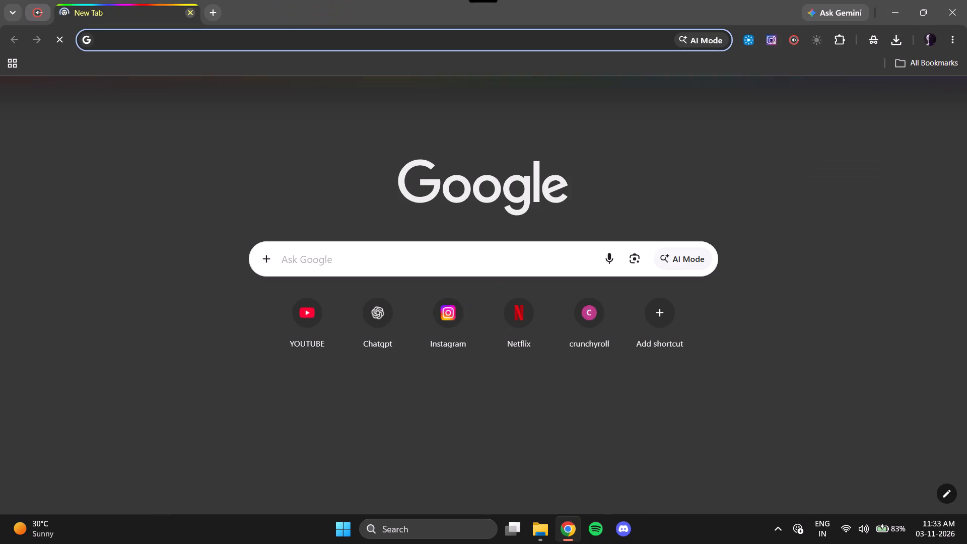
Search for "yt video downloader extension for chrome" and open the Chrome Web Store page of Video Downloader Professional.
text(yt video)
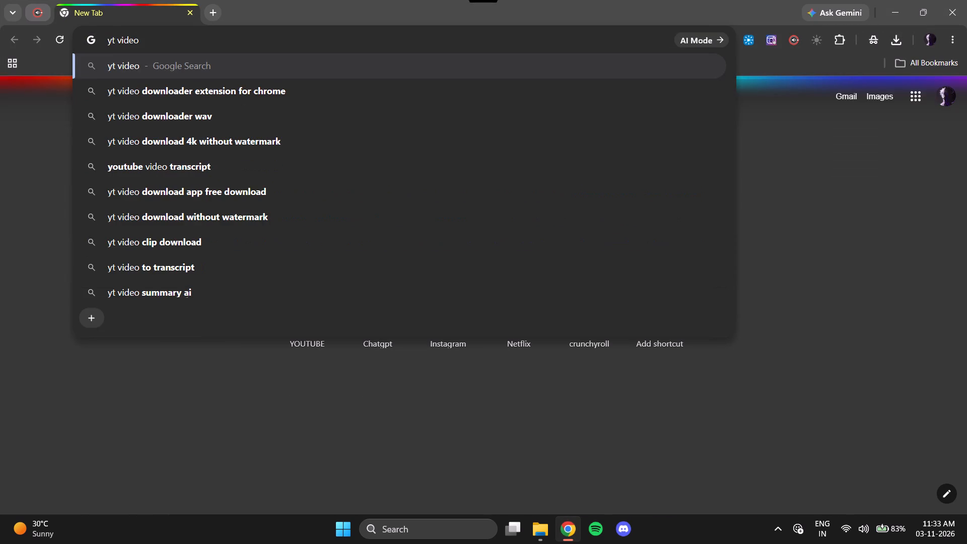
click(183, 87)
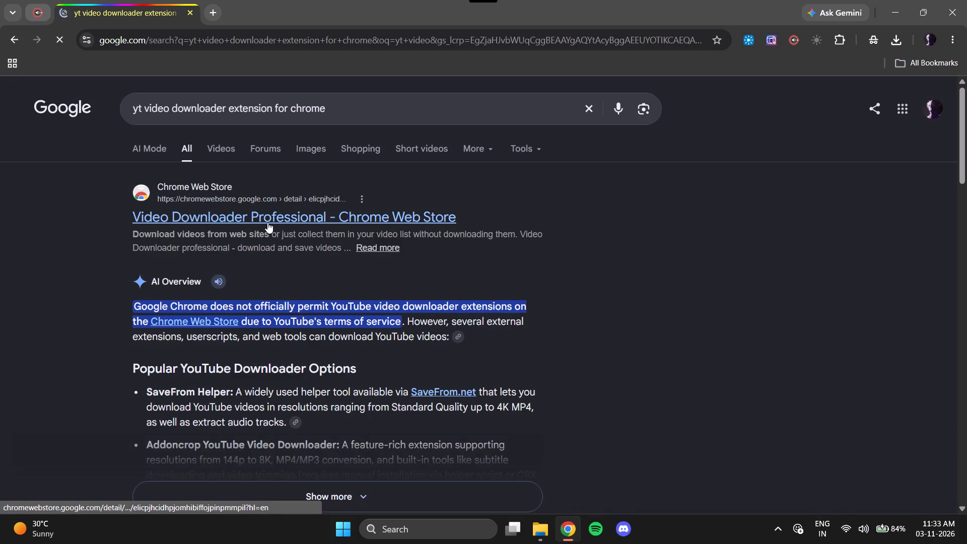
click(349, 224)
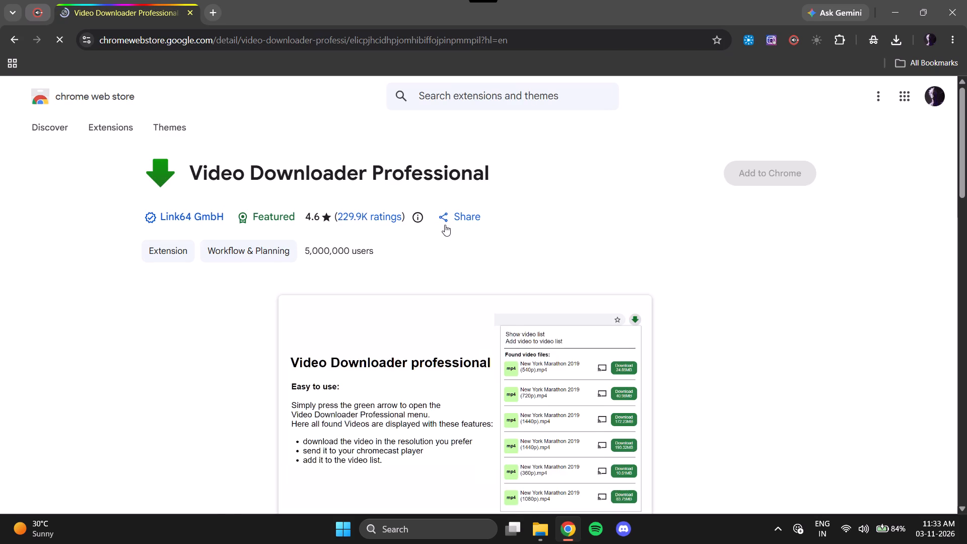
Add the Video Downloader Professional extension to Chrome, answering the Time to Drink reminder with Drank.
scroll(445, 225, down, 2)
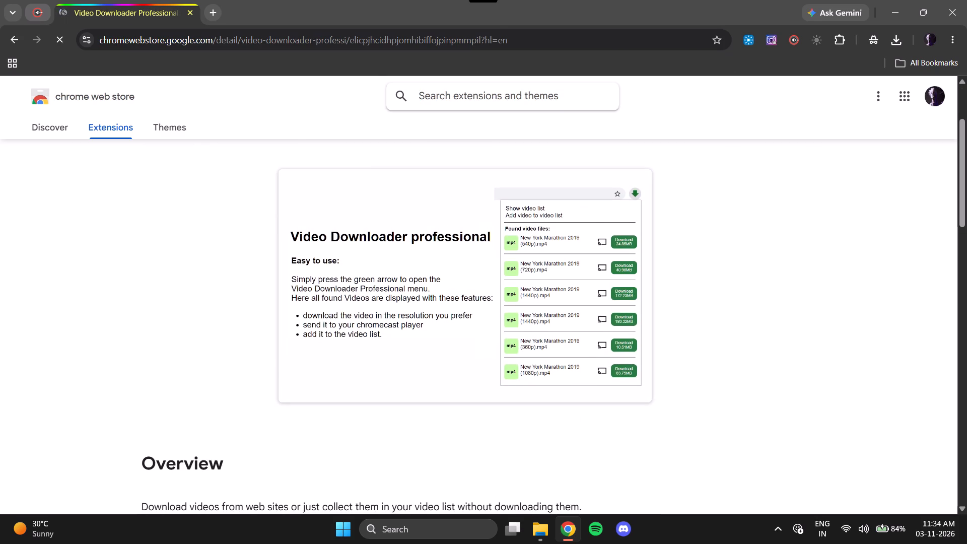
scroll(686, 294, up, 3)
click(771, 174)
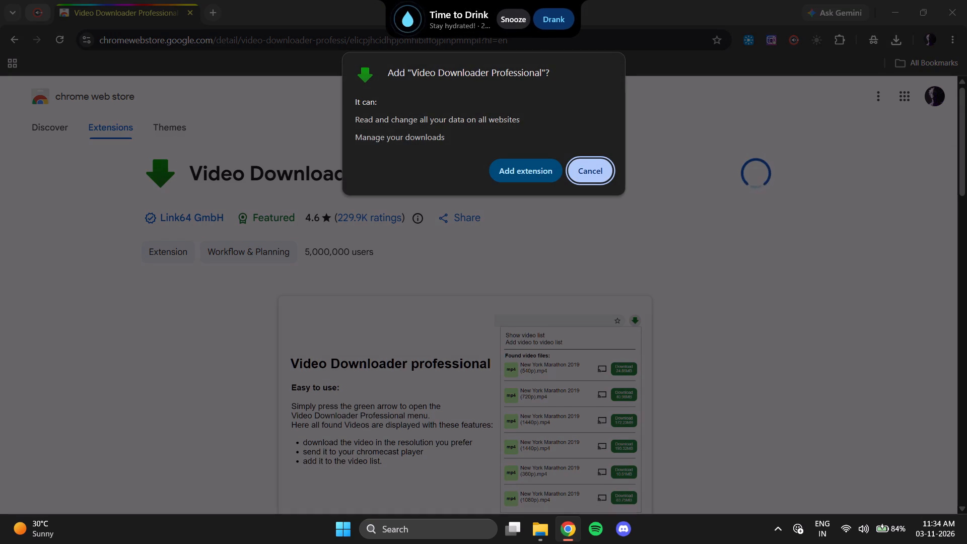
click(549, 18)
click(525, 179)
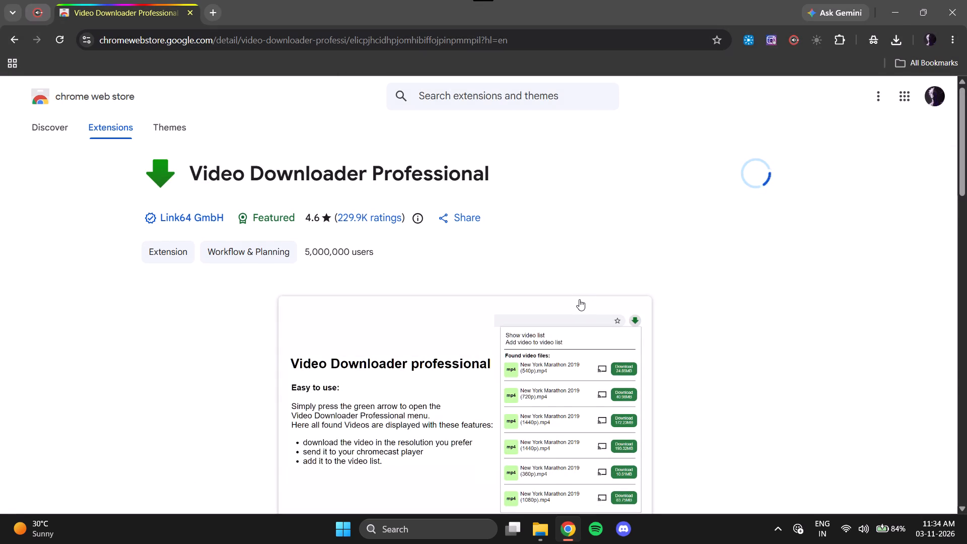
click(812, 66)
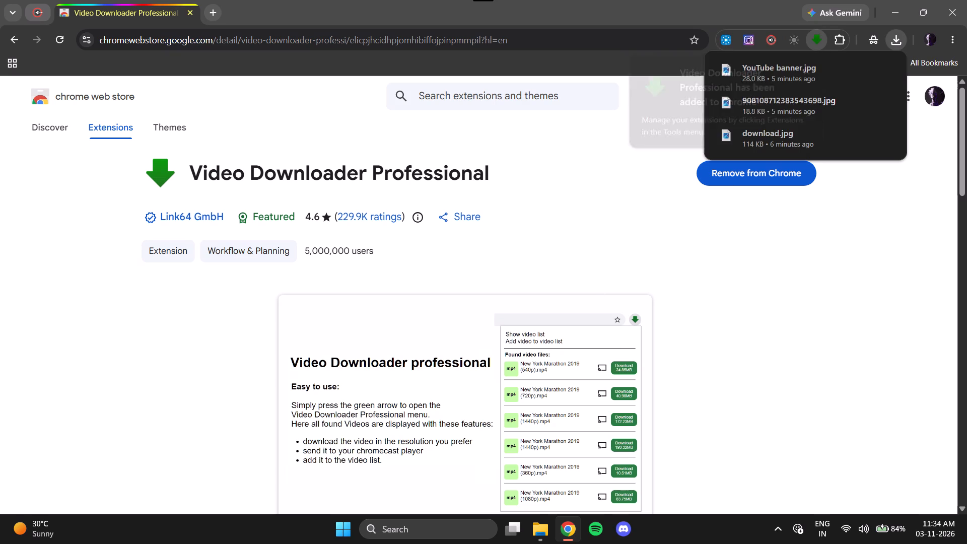
click(843, 231)
Replace the Chrome Web Store tab with a new tab showing YouTube and search there for "alfaaz songs".
drag(217, 11, 213, 11)
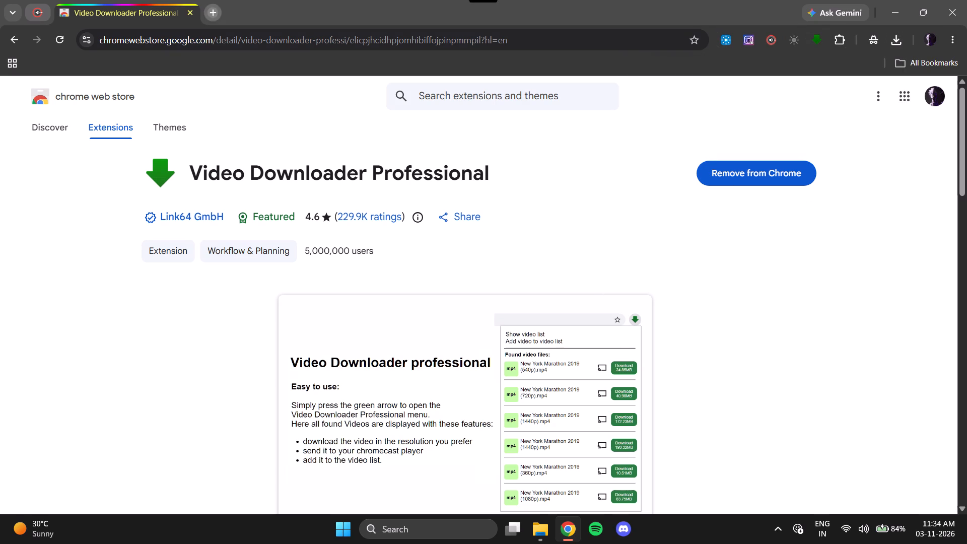
click(190, 15)
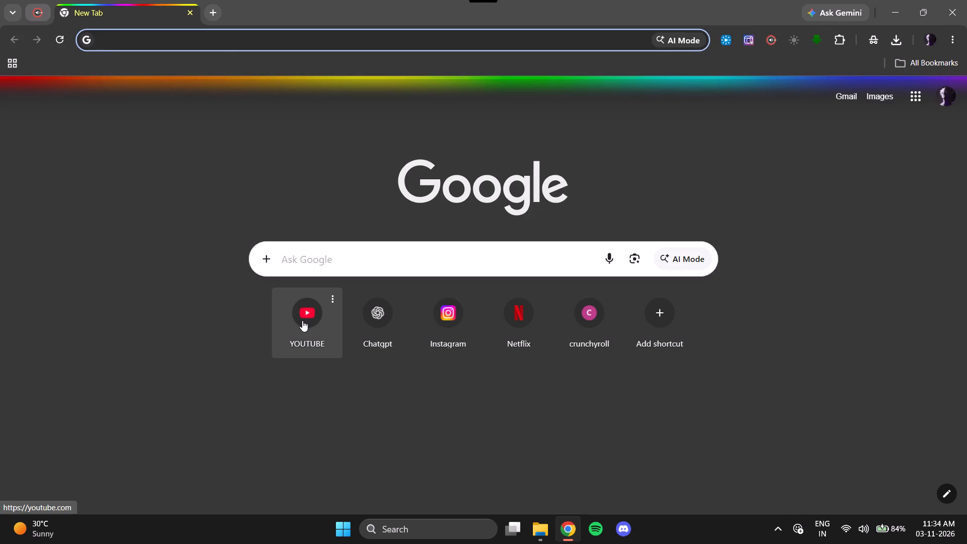
click(302, 320)
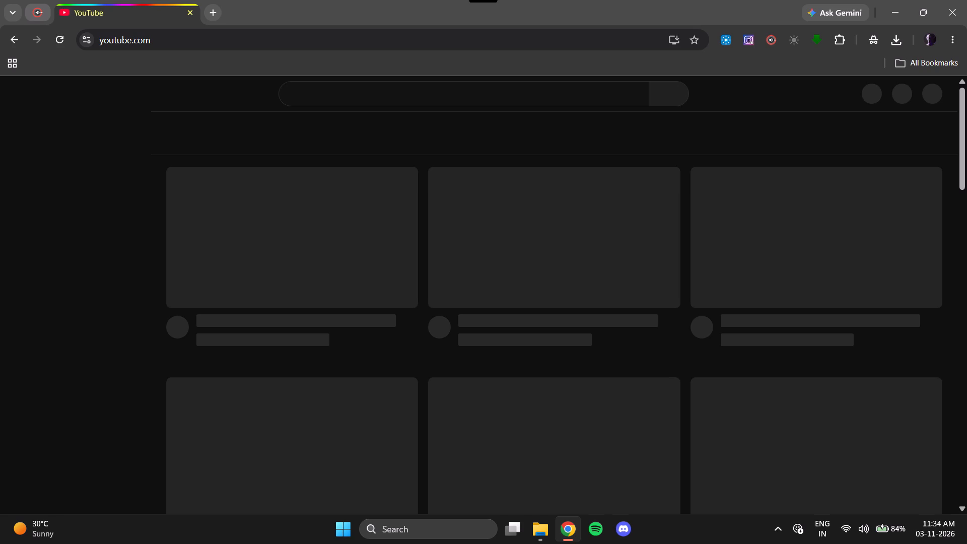
click(329, 97)
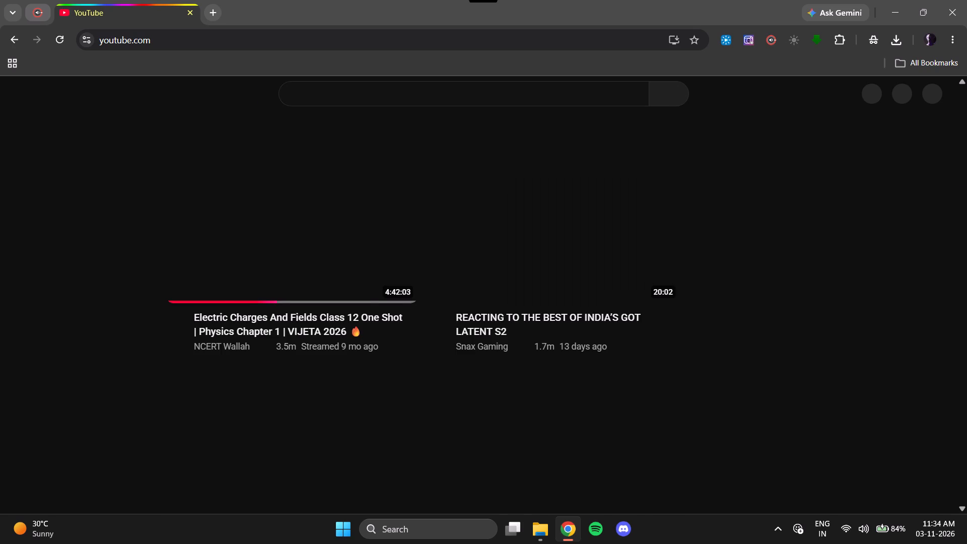
text(alfaaz)
click(499, 130)
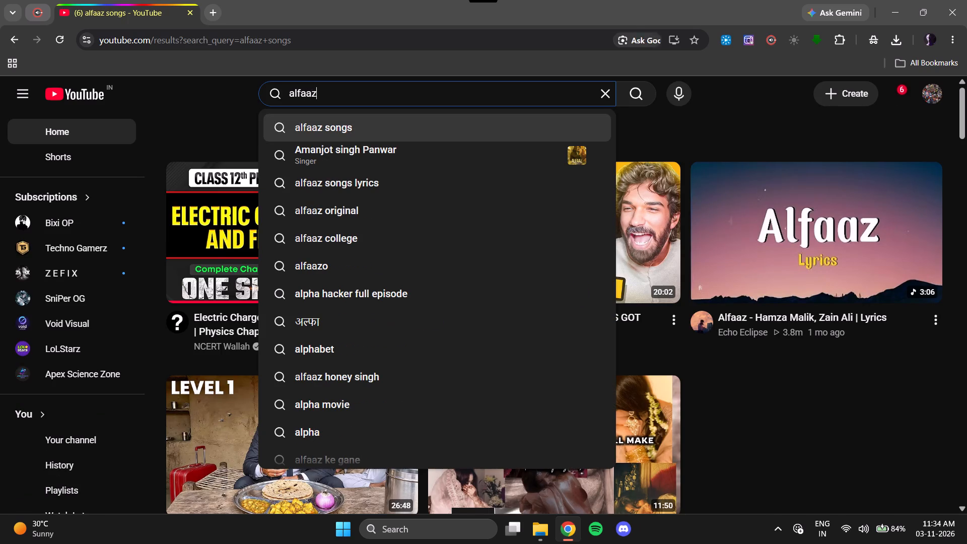
Look through the "alfaaz songs" search results and compare the available Alfaaz lyrics videos.
scroll(481, 153, down, 3)
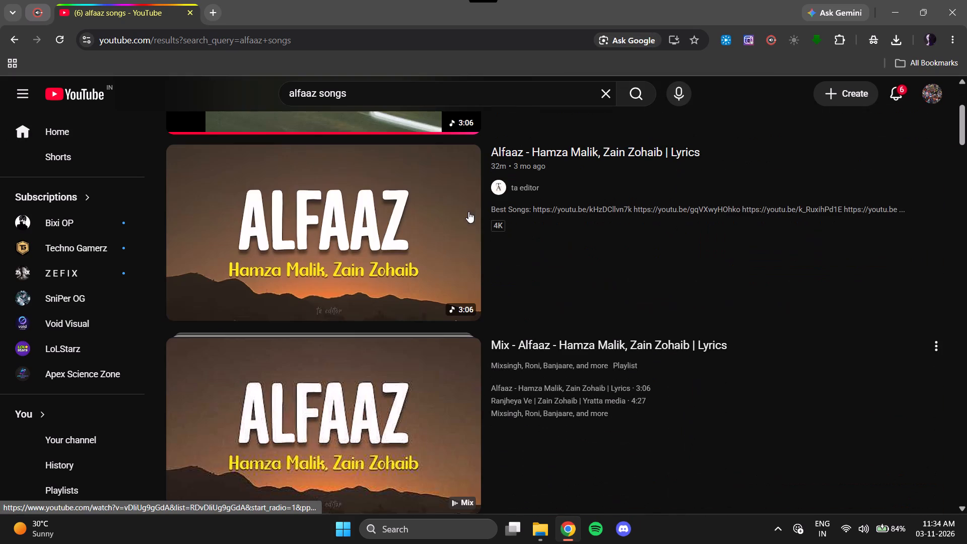
scroll(551, 260, down, 1)
scroll(540, 253, up, 4)
click(413, 95)
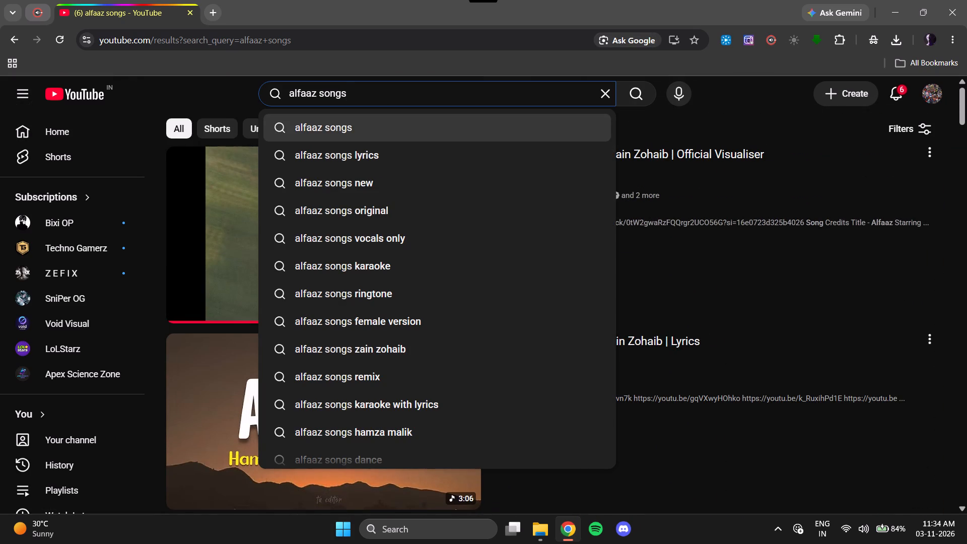
click(966, 220)
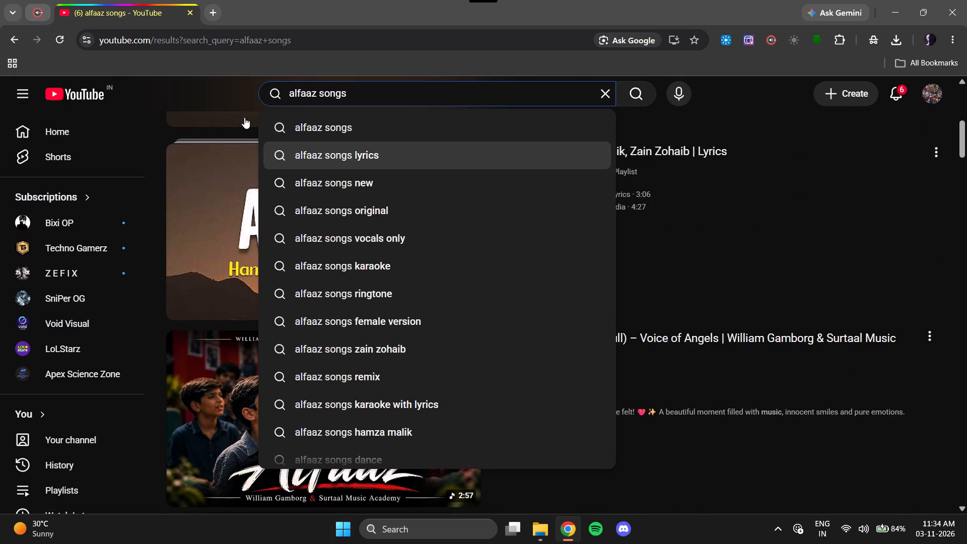
click(149, 99)
scroll(414, 220, down, 8)
scroll(442, 235, up, 1)
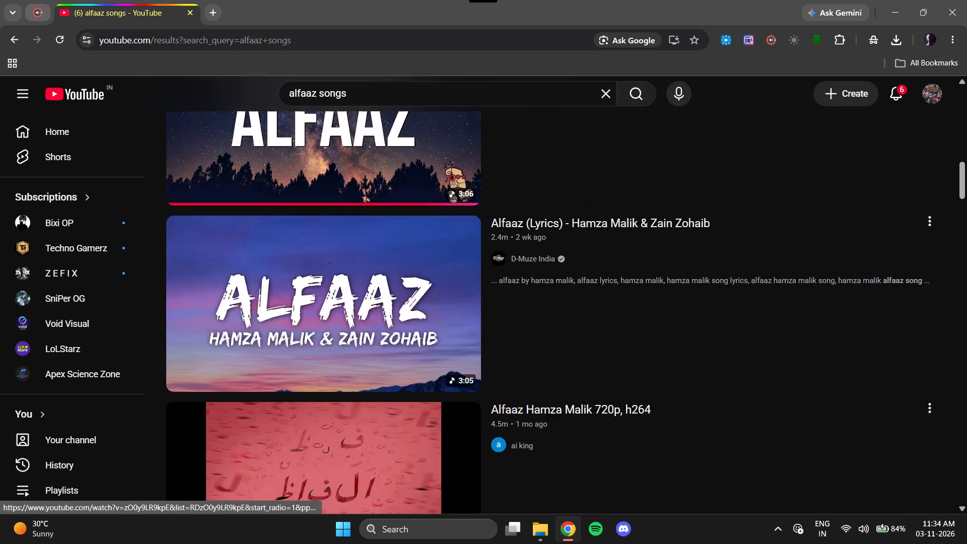
scroll(442, 235, down, 2)
scroll(442, 235, up, 2)
scroll(442, 235, down, 1)
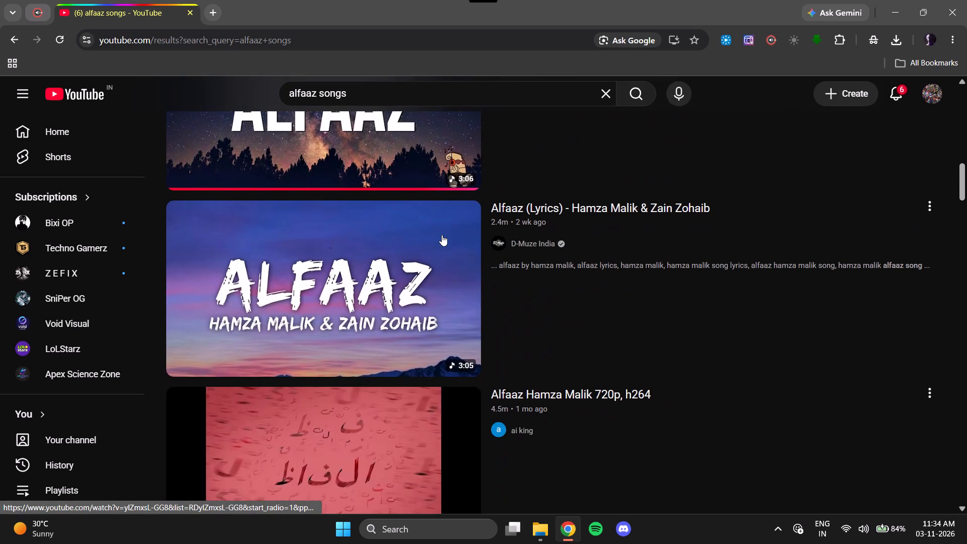
scroll(442, 235, down, 1)
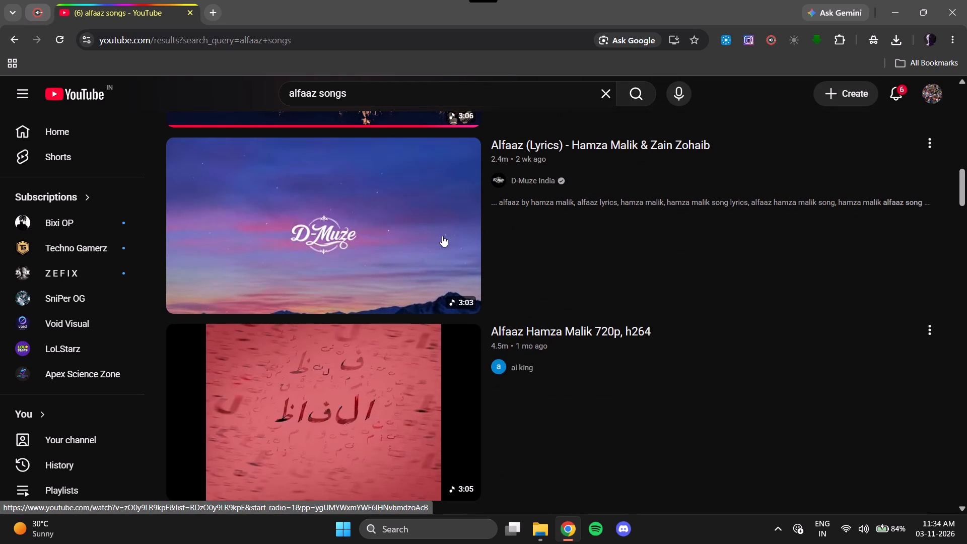
scroll(442, 236, down, 1)
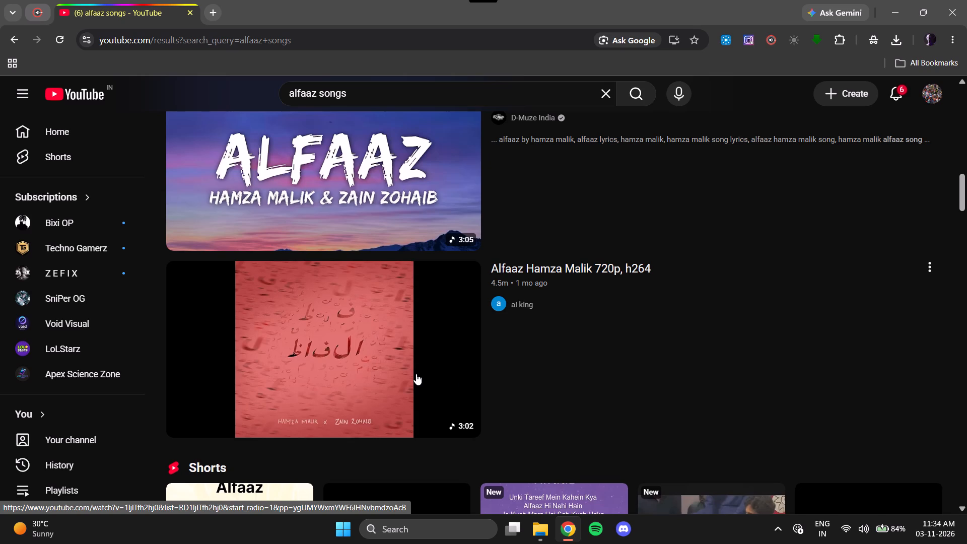
scroll(416, 374, up, 2)
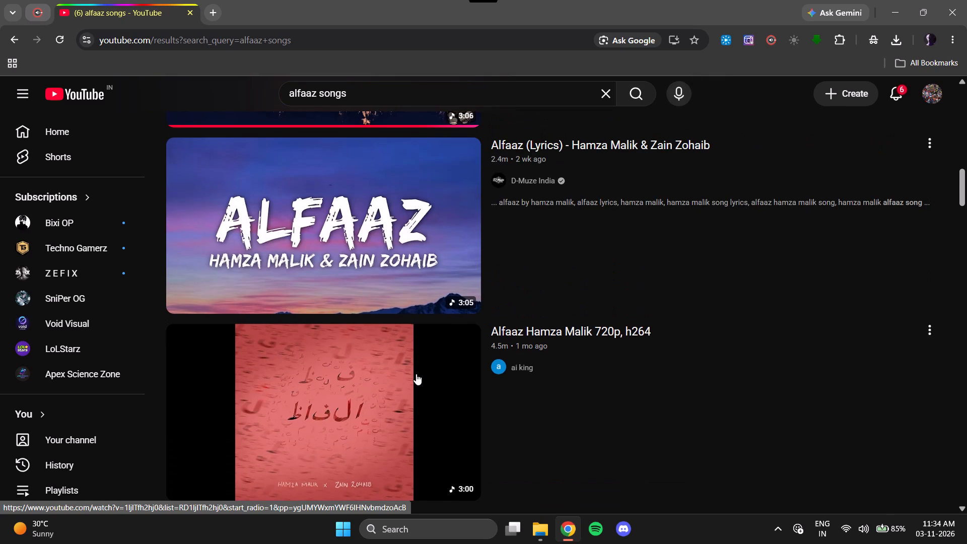
scroll(416, 374, up, 1)
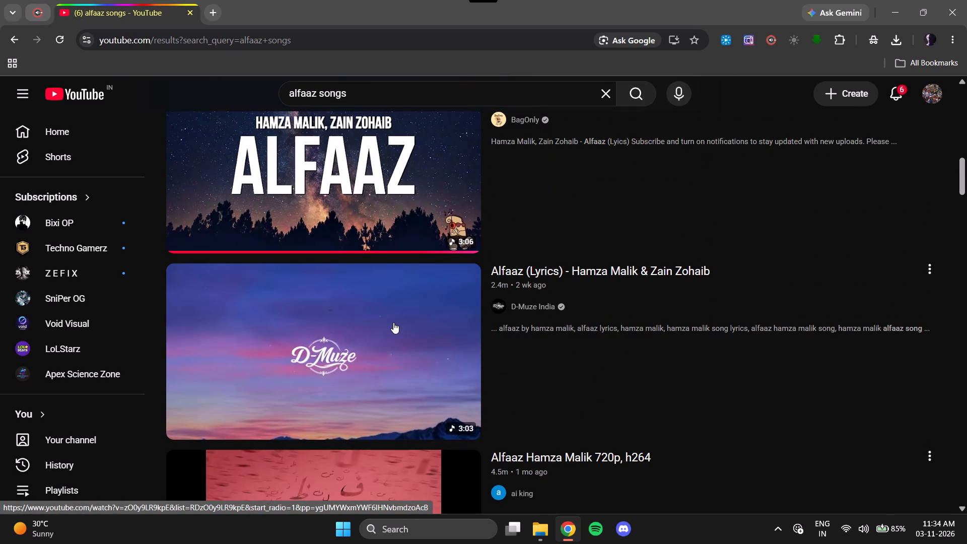
scroll(393, 322, up, 1)
scroll(393, 322, down, 1)
scroll(785, 341, down, 3)
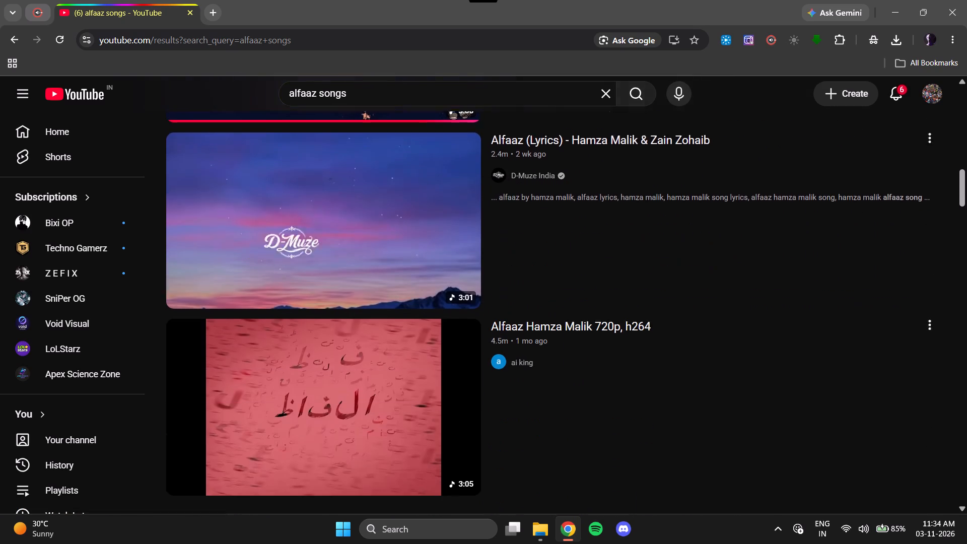
scroll(783, 338, up, 4)
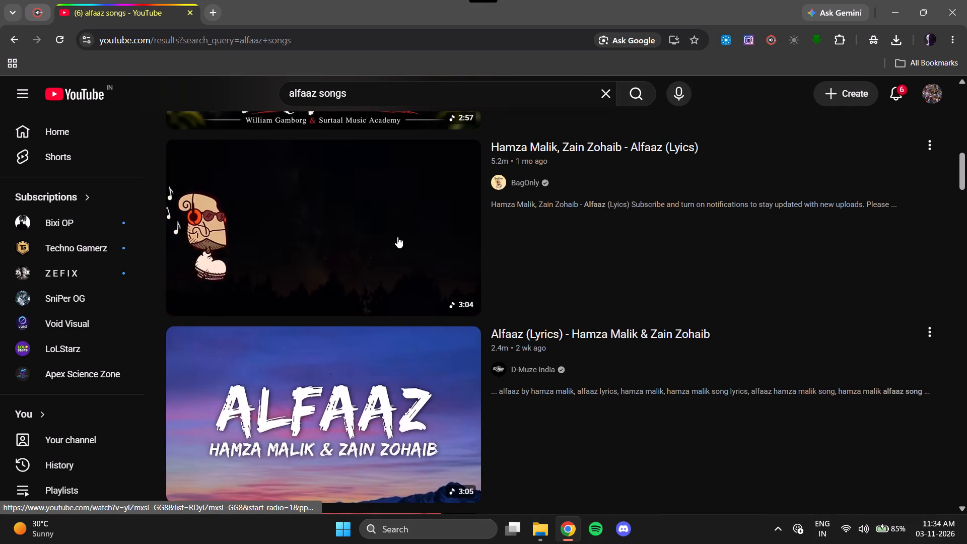
Open BagOnly's "Hamza Malik, Zain Zohaib - Alfaaz (Lyics)" video in a new tab and switch to it.
ctrl+click(397, 237)
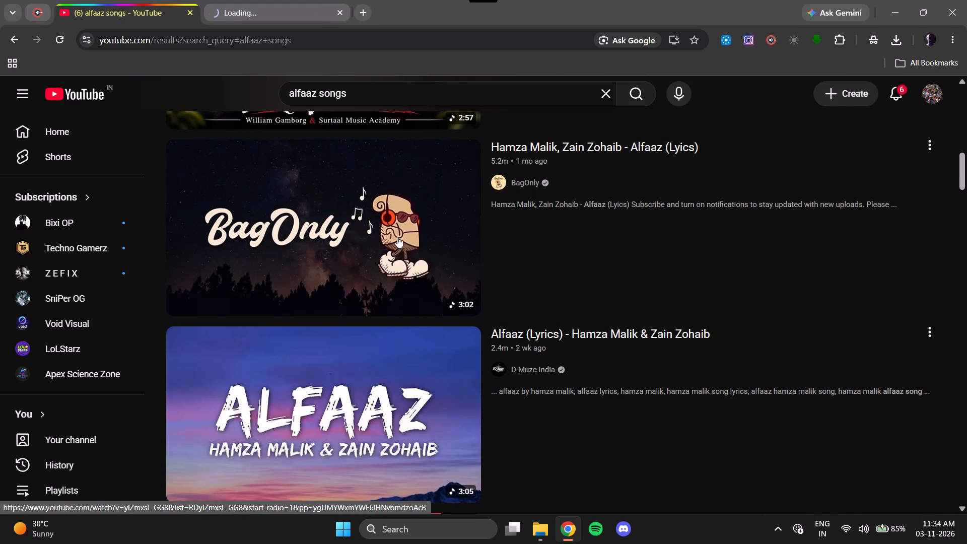
click(326, 0)
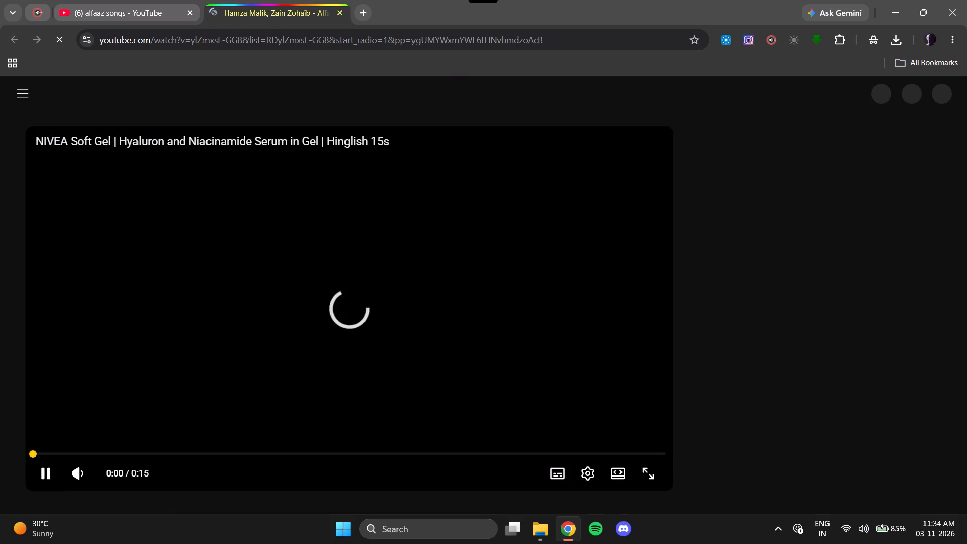
scroll(154, 415, down, 1)
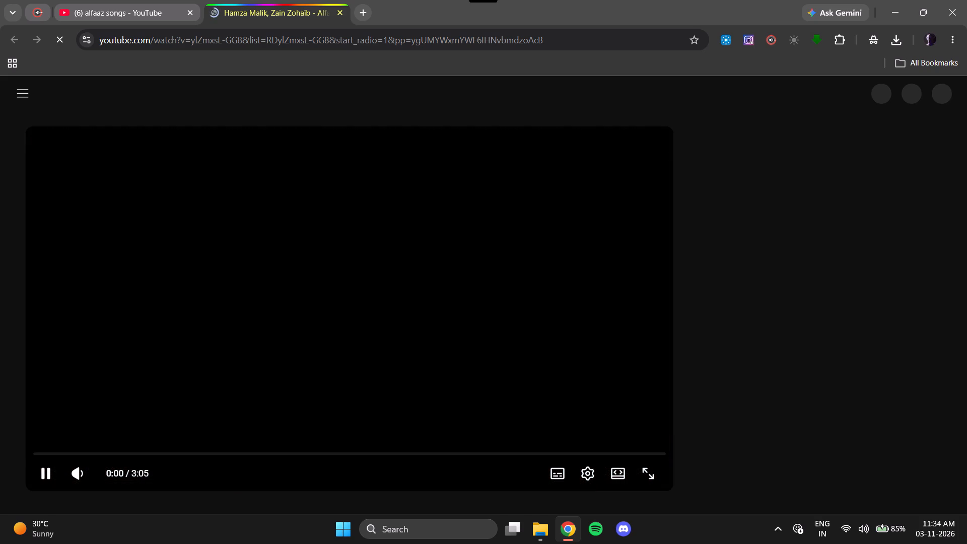
scroll(282, 427, down, 2)
scroll(635, 281, down, 1)
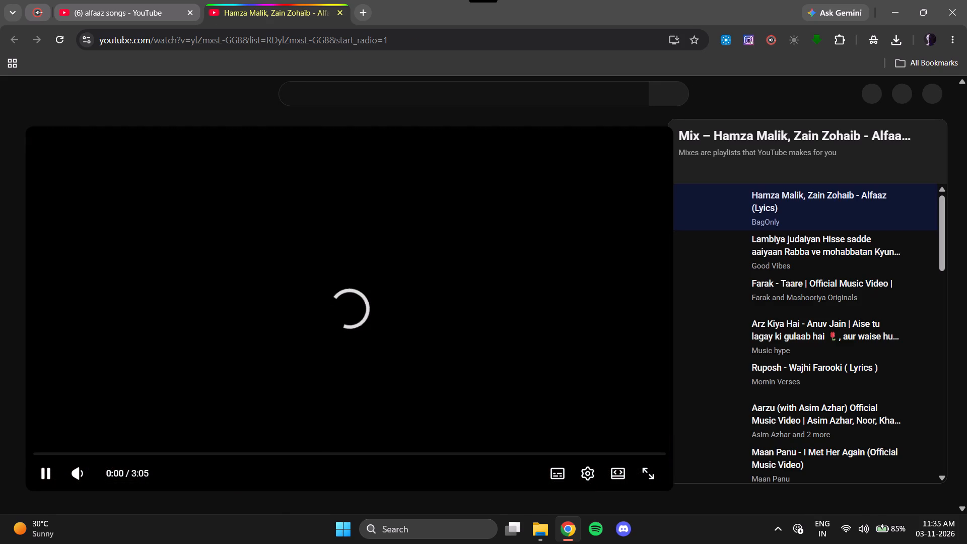
scroll(404, 368, down, 1)
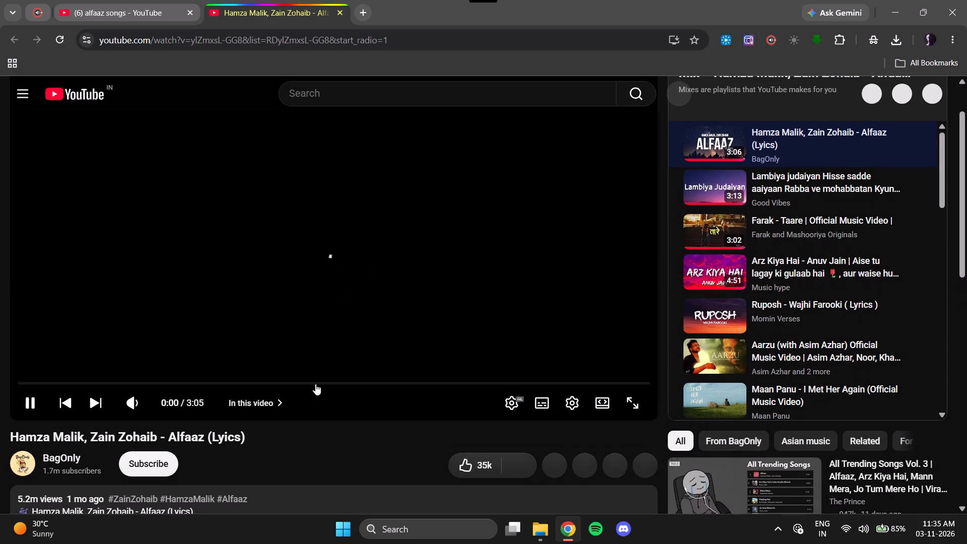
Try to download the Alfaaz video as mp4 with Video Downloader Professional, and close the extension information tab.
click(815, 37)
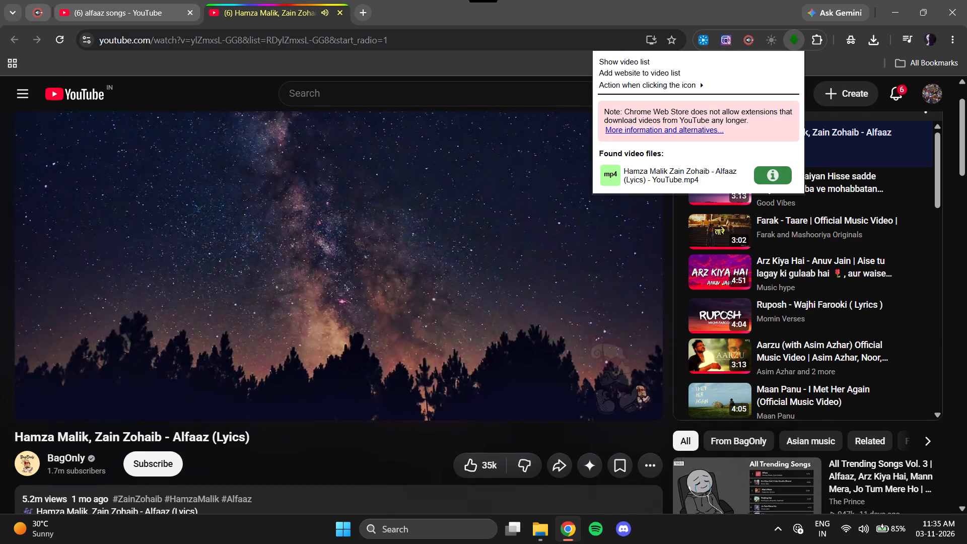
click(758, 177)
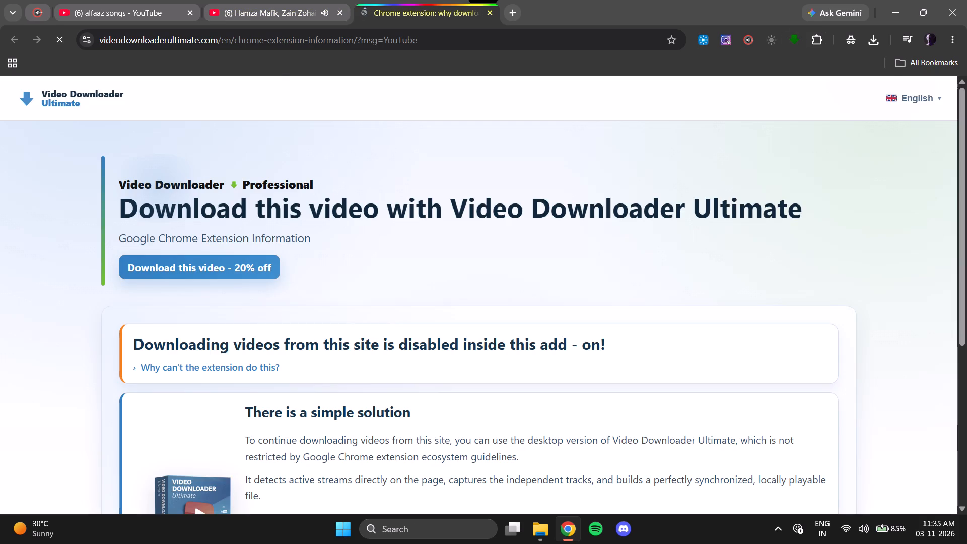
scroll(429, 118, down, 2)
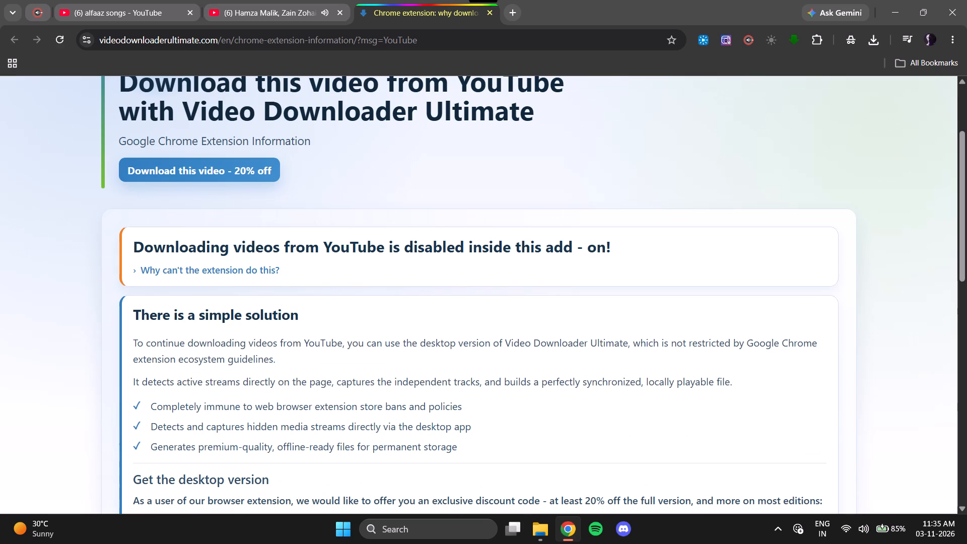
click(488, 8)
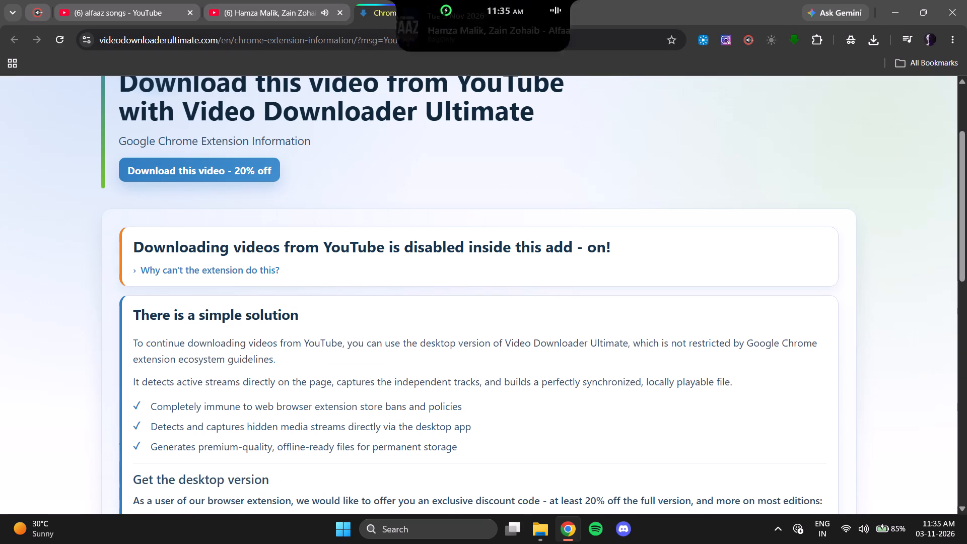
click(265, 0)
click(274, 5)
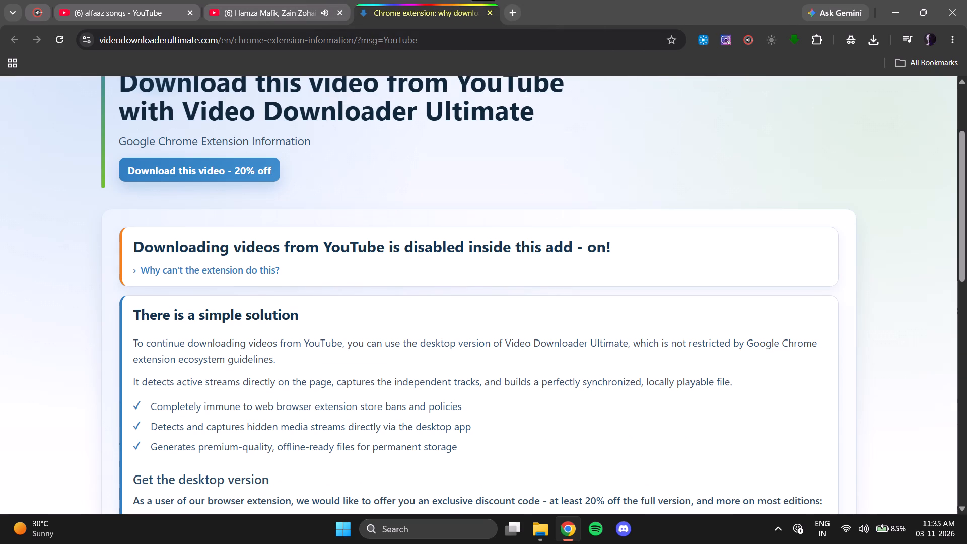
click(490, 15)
Pause the Alfaaz video and remove the Video Downloader Professional extension from Chrome.
click(358, 268)
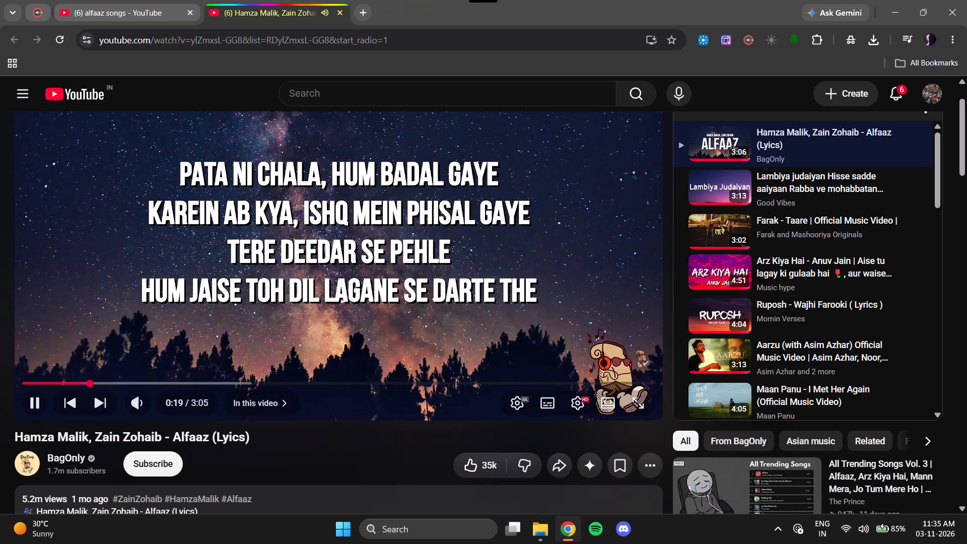
click(815, 39)
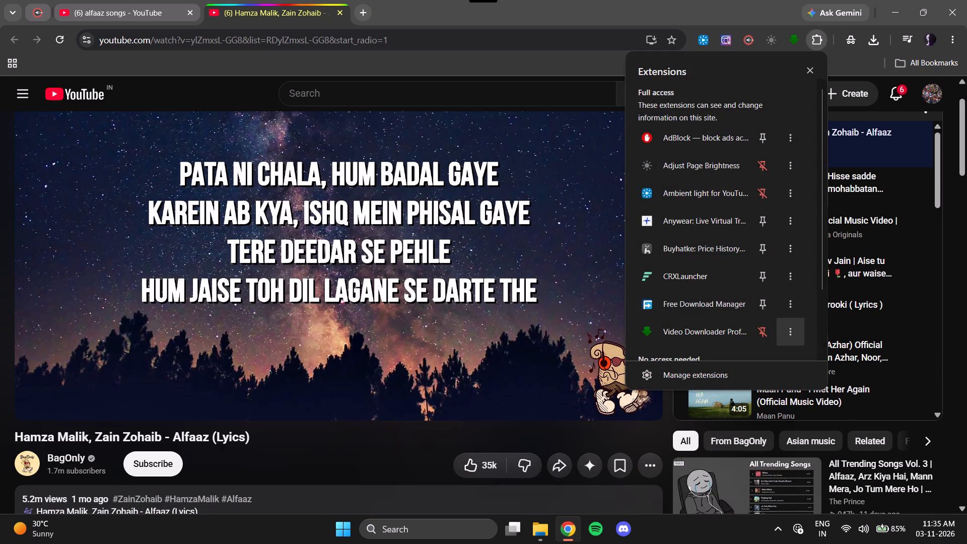
right_click(784, 330)
click(807, 420)
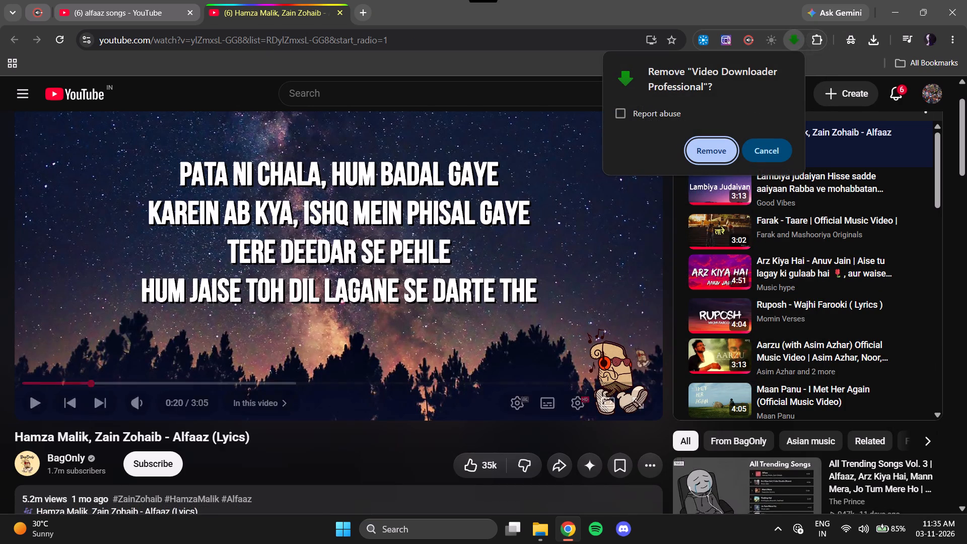
click(698, 151)
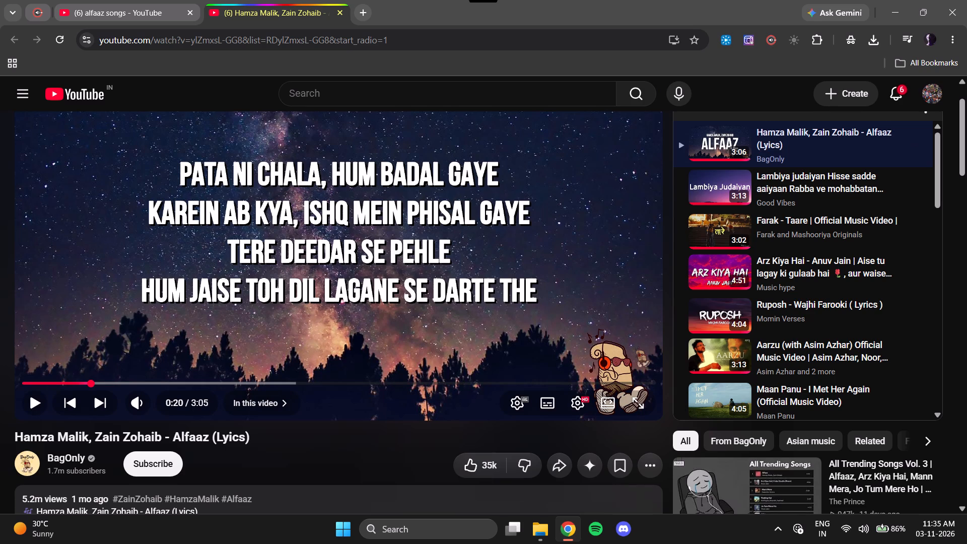
Copy the share link of the Alfaaz video.
scroll(520, 458, down, 1)
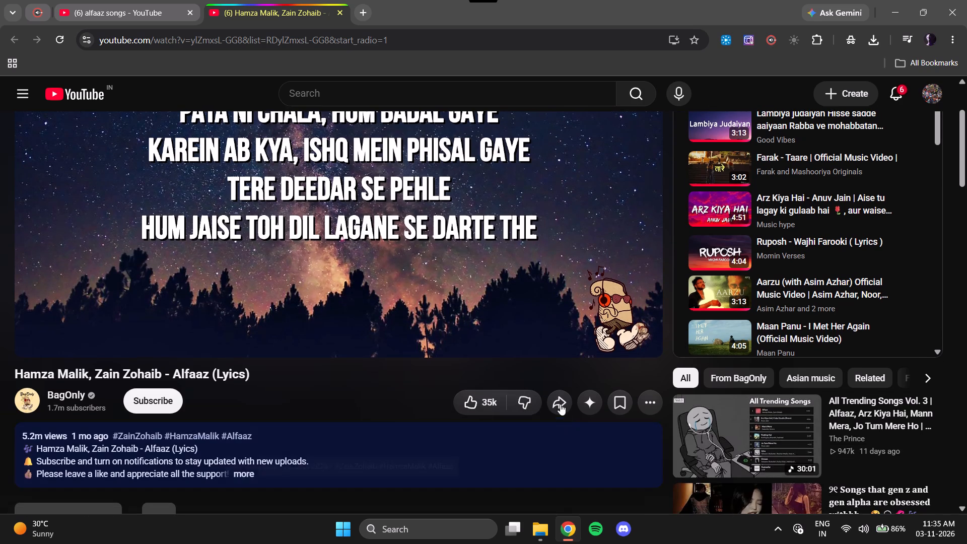
click(560, 404)
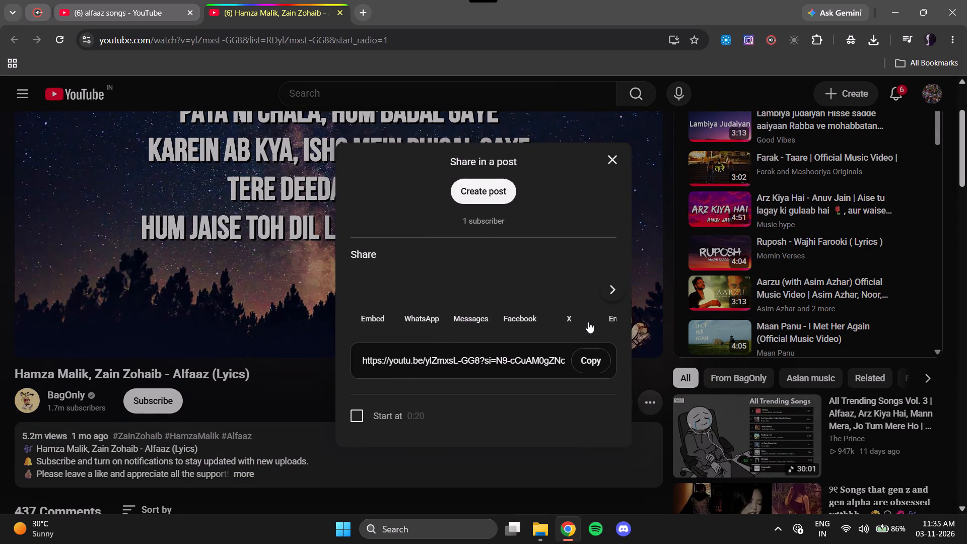
click(602, 359)
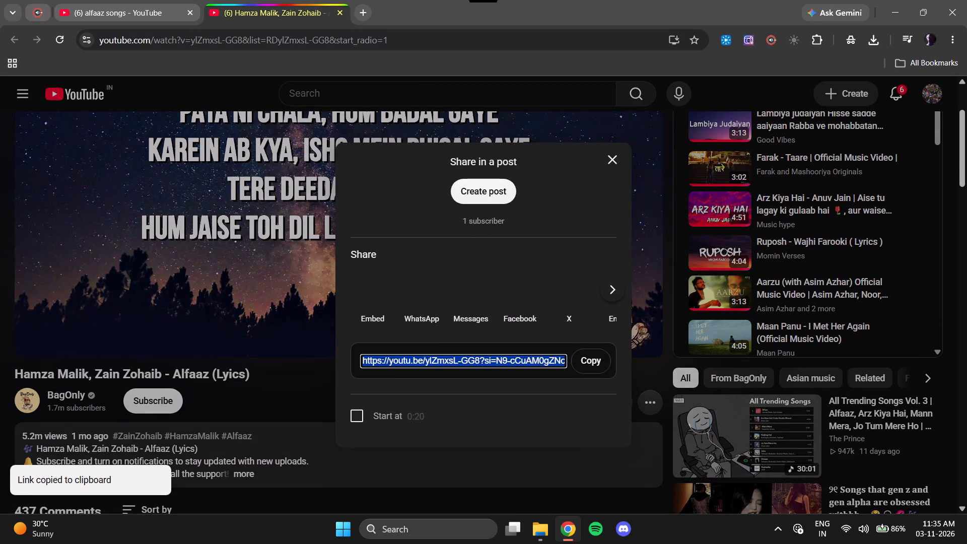
Search for "yt to mp3 player" in a new tab and open the YTMP3 converter site.
click(359, 12)
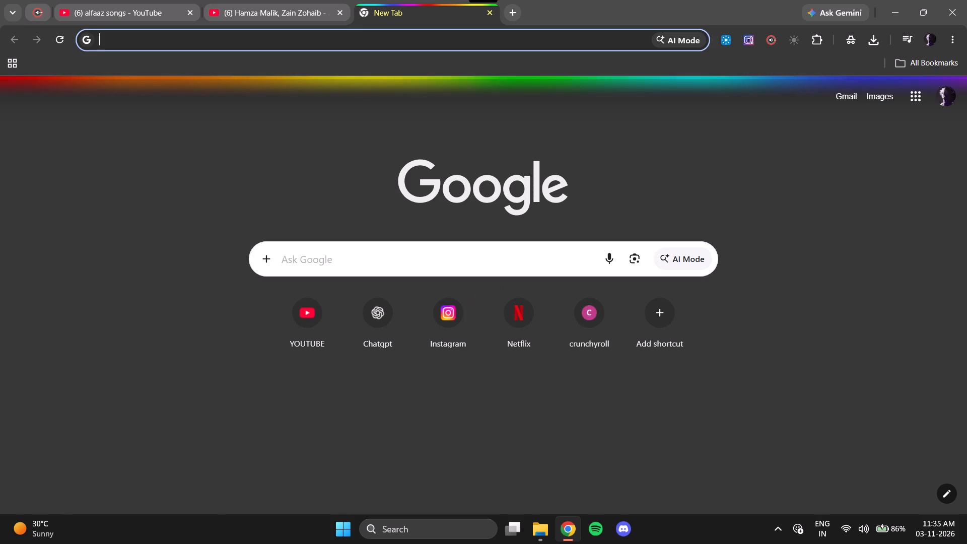
text(yt to mp3)
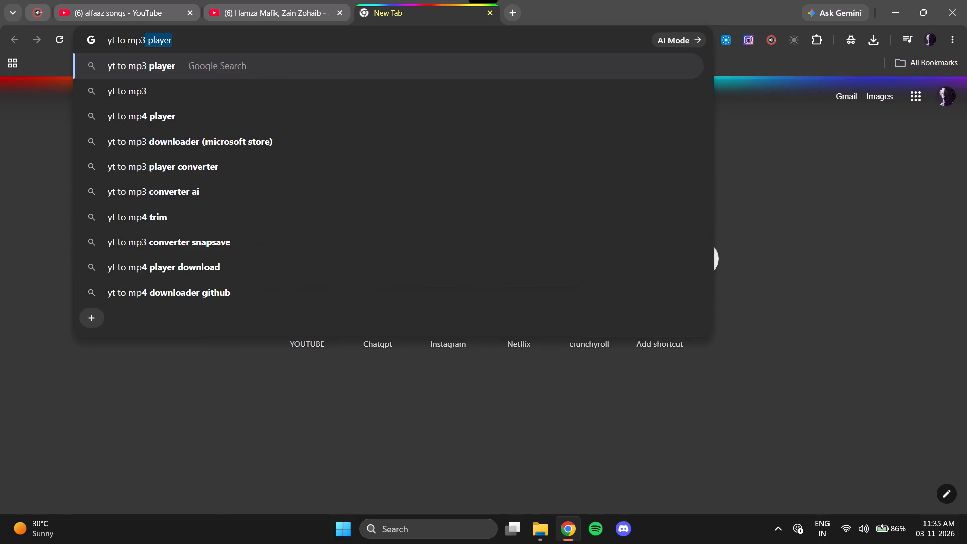
click(282, 53)
click(281, 61)
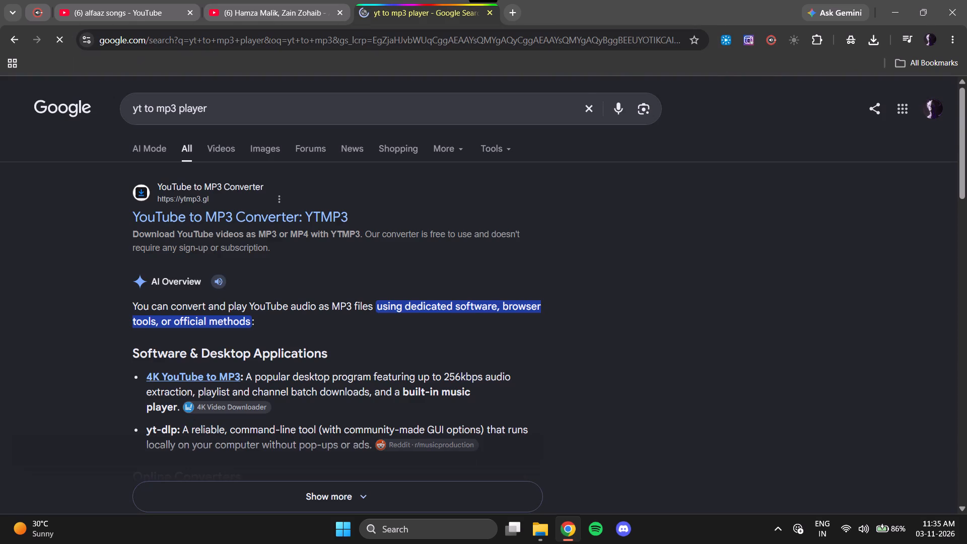
click(215, 220)
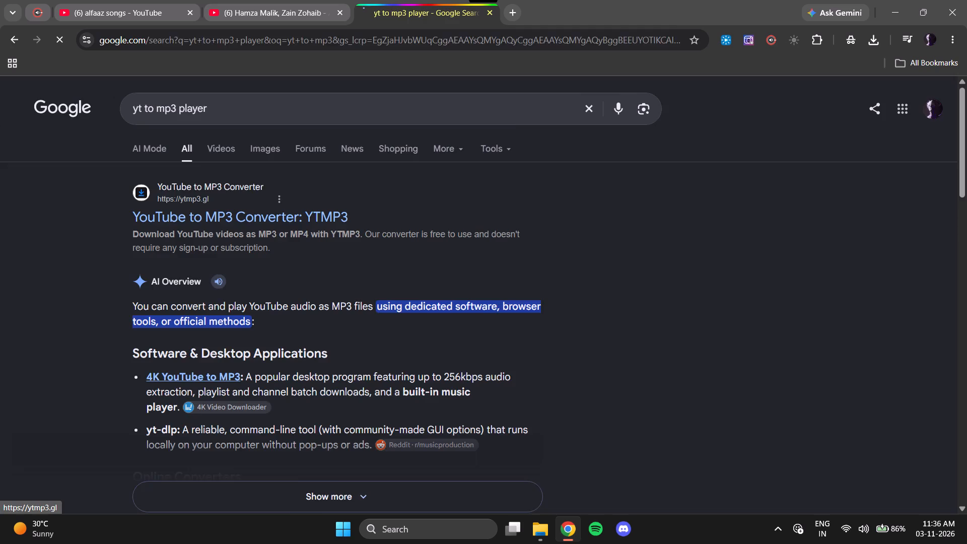
Convert the copied Alfaaz link to MP3 on YTMP3, download it through Free Download Manager, and close the download manager.
key(ctrl+v)
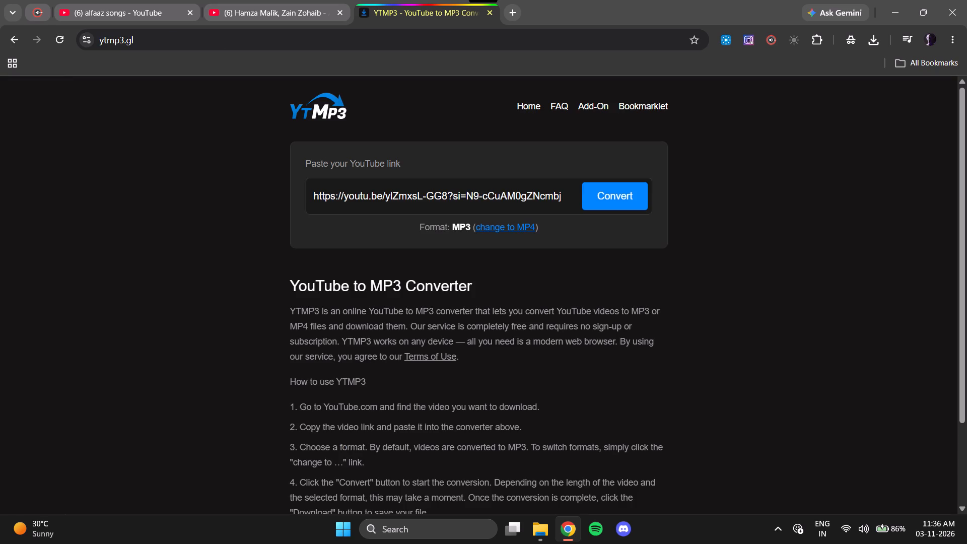
click(610, 195)
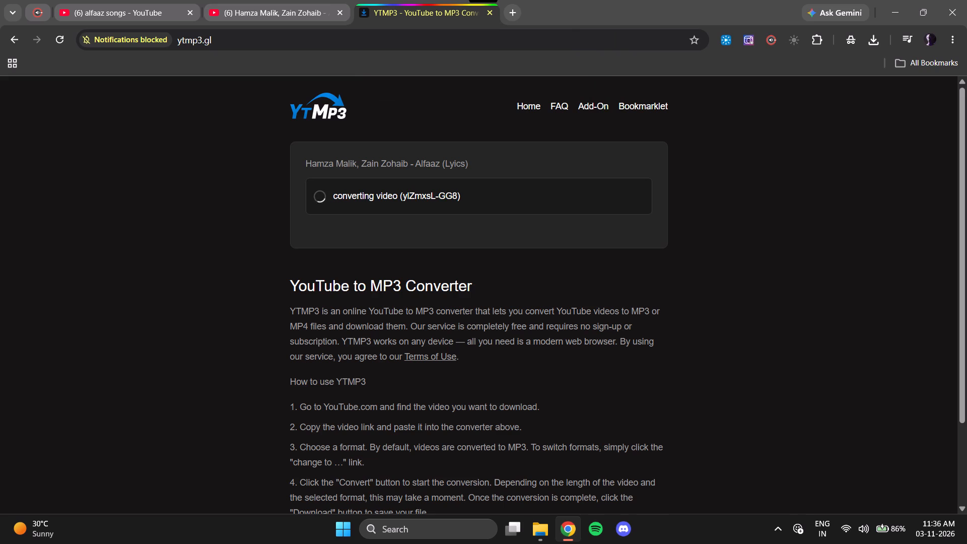
click(427, 190)
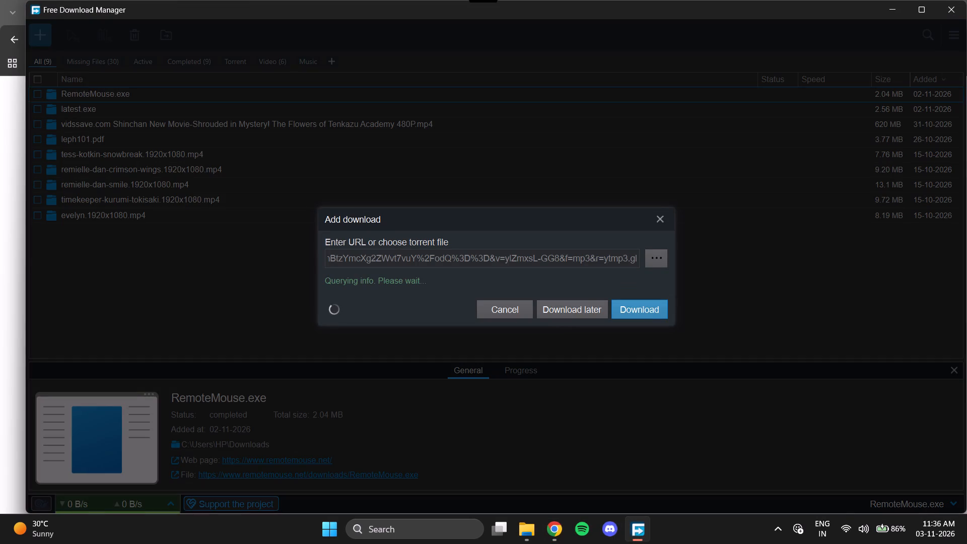
click(650, 306)
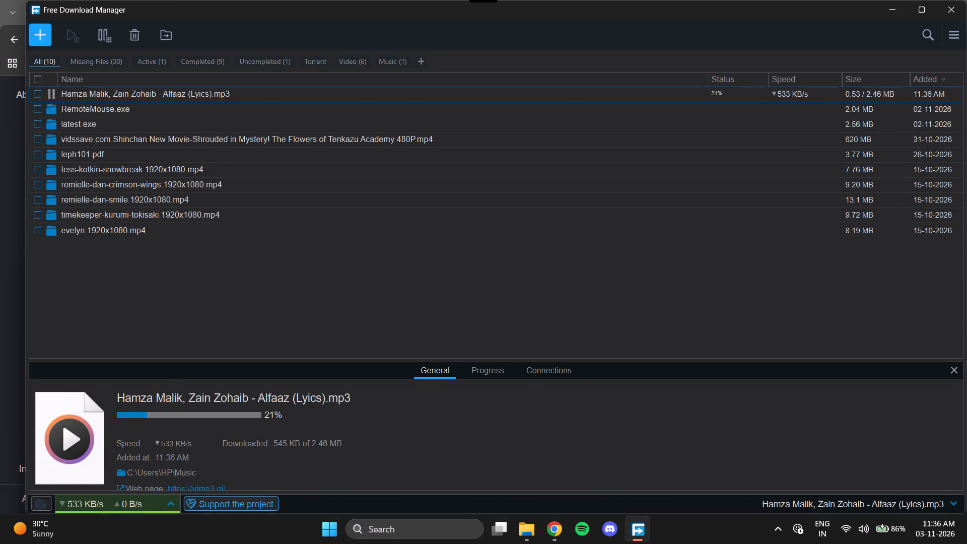
click(965, 6)
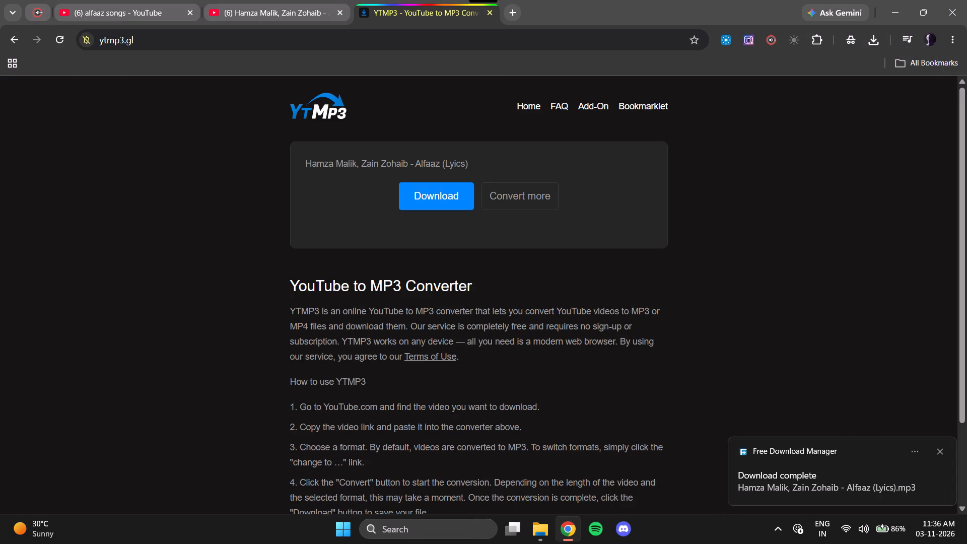
Reset the converter for another link and copy the share link of the "Arz Kiya Hai" video from the YouTube mix list.
click(542, 197)
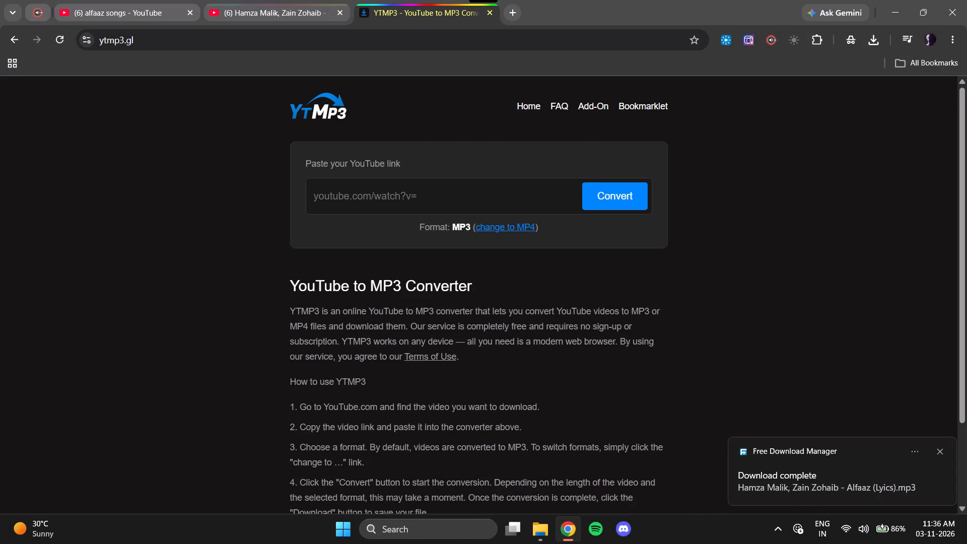
click(279, 0)
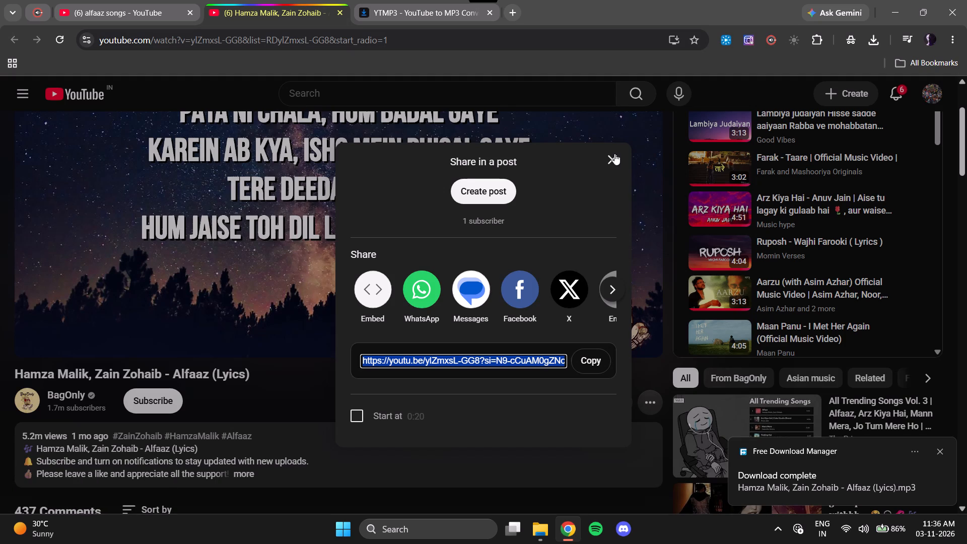
click(615, 154)
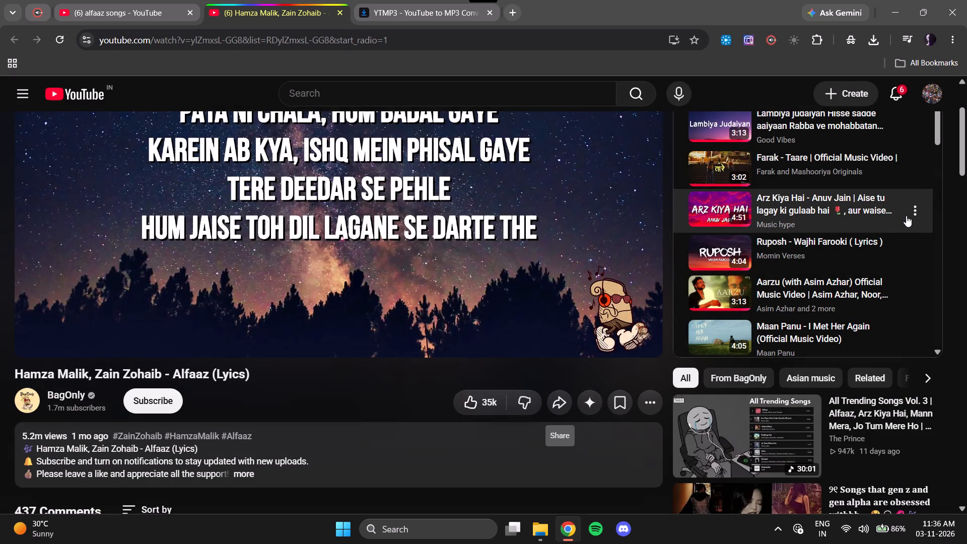
click(916, 210)
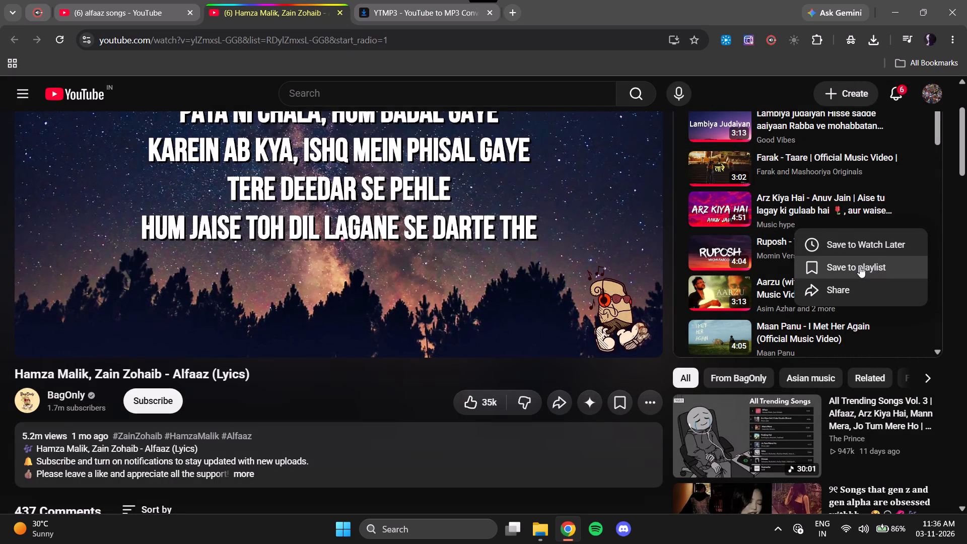
click(843, 282)
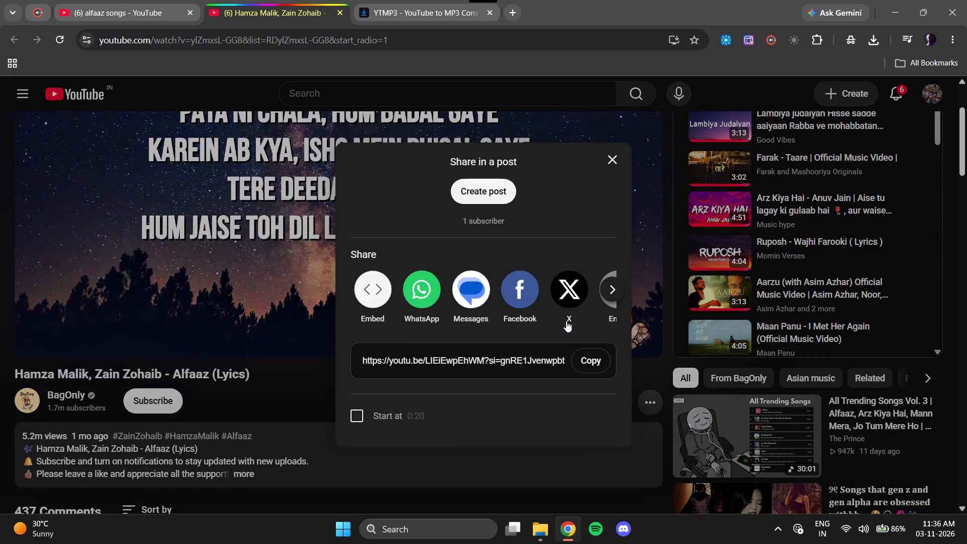
click(592, 348)
click(596, 354)
Minimise the browser, launch Wondershare Filmora 15 and create a new project.
click(908, 0)
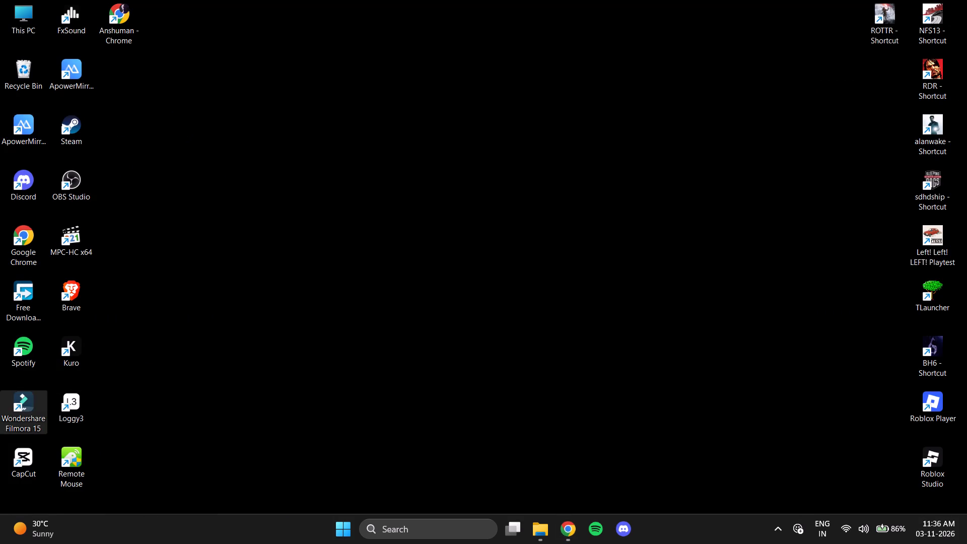
double_click(20, 393)
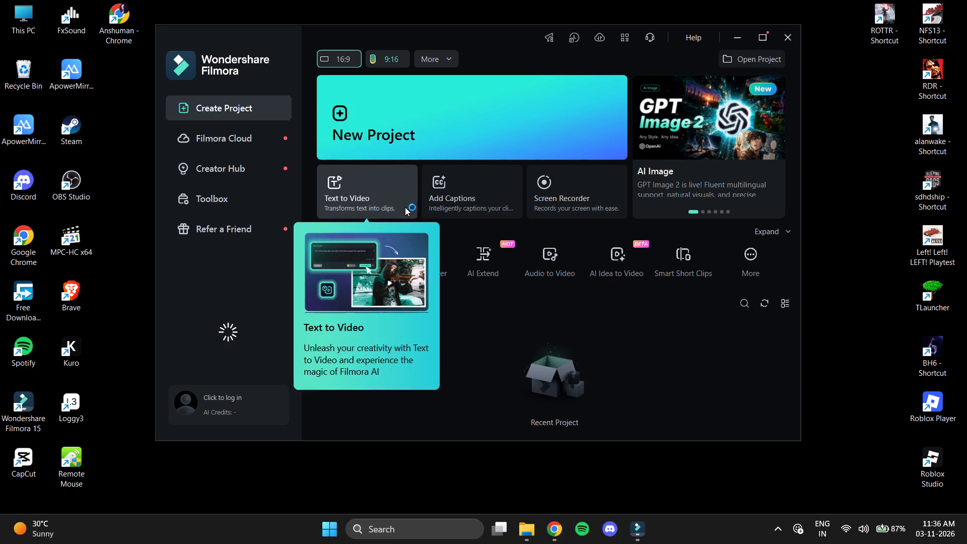
click(374, 97)
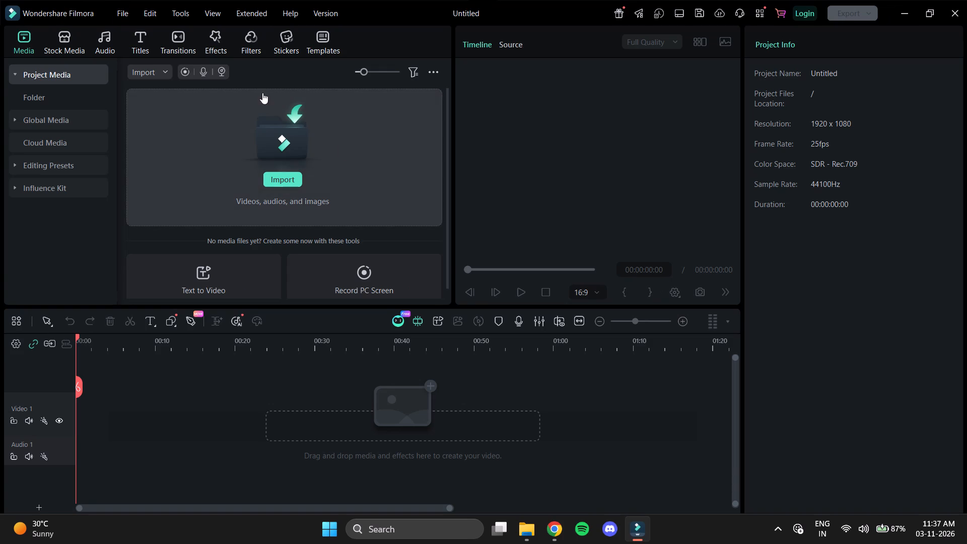
click(297, 168)
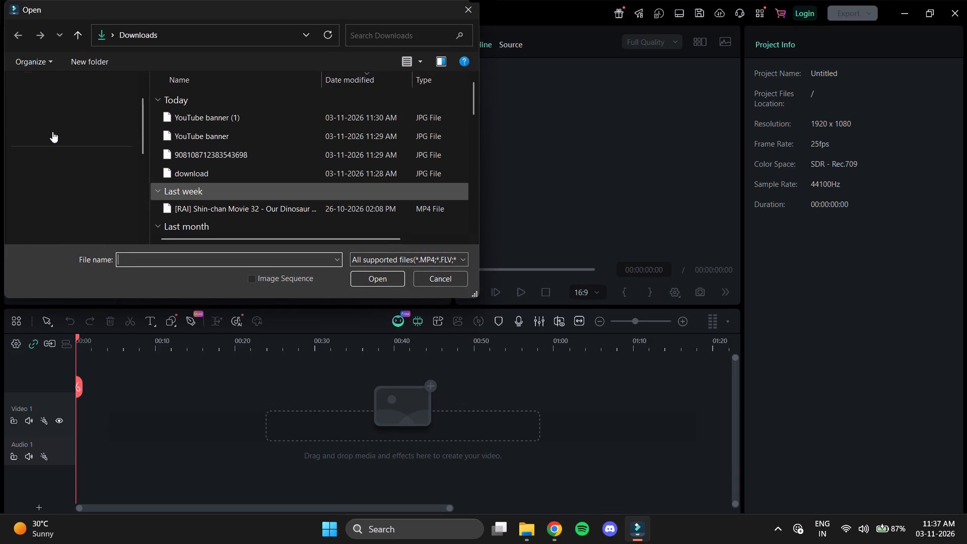
click(54, 220)
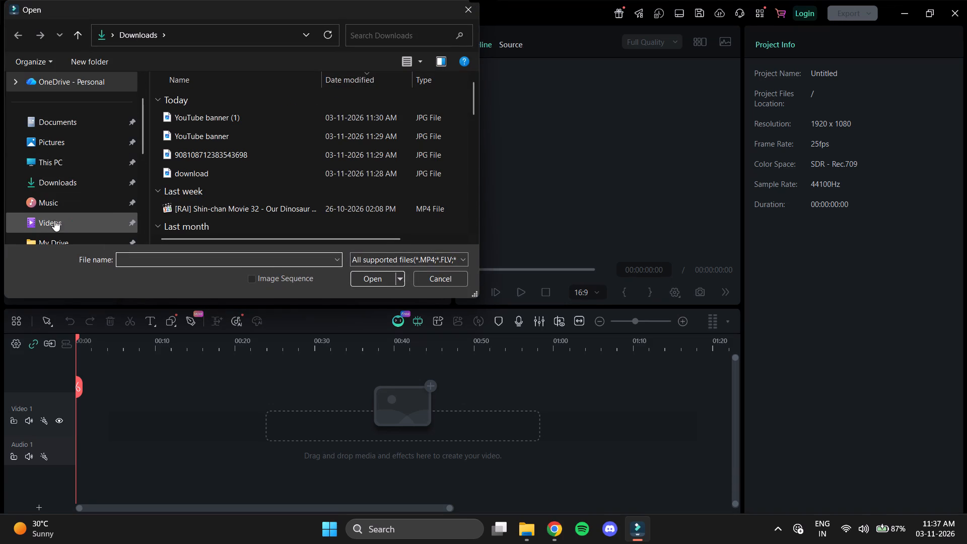
double_click(346, 186)
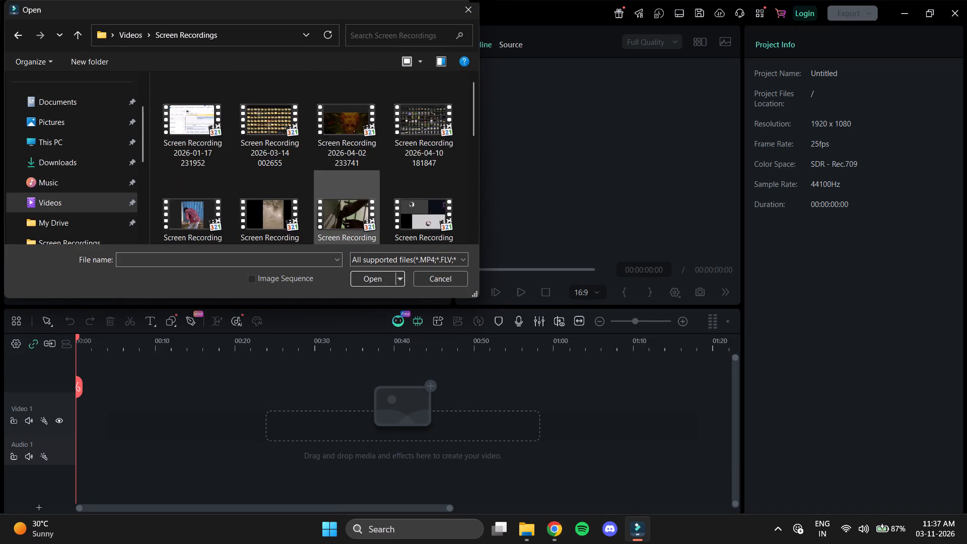
scroll(389, 218, down, 10)
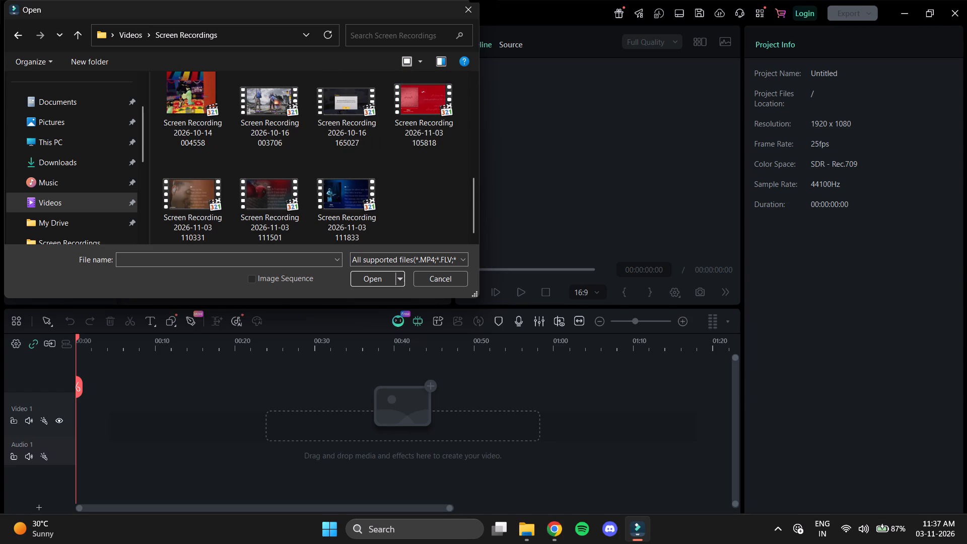
shift+click(415, 104)
click(419, 190)
click(421, 119)
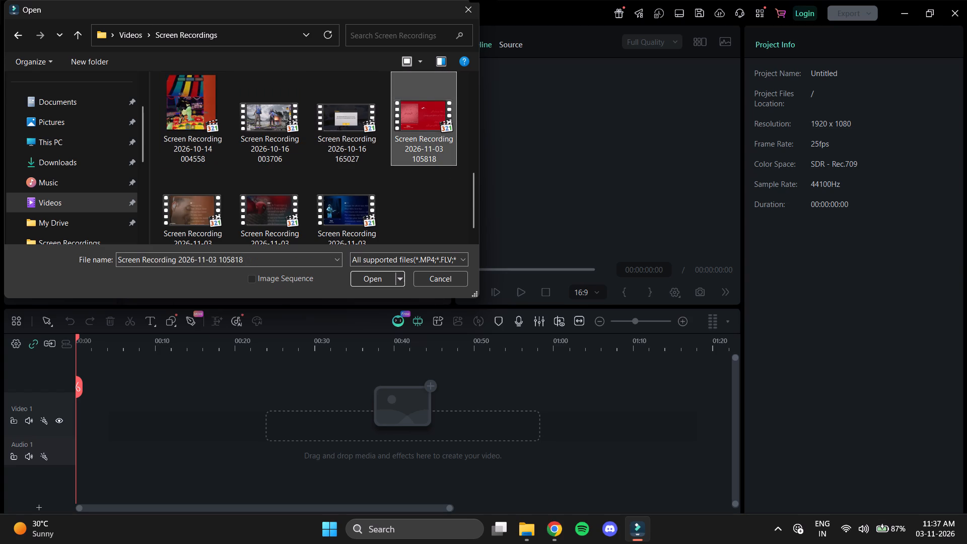
click(257, 210)
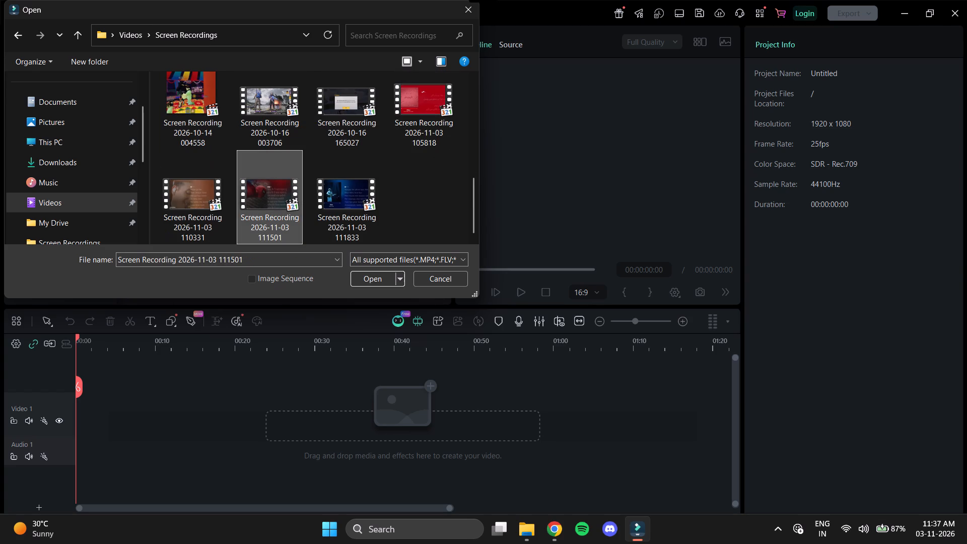
click(409, 116)
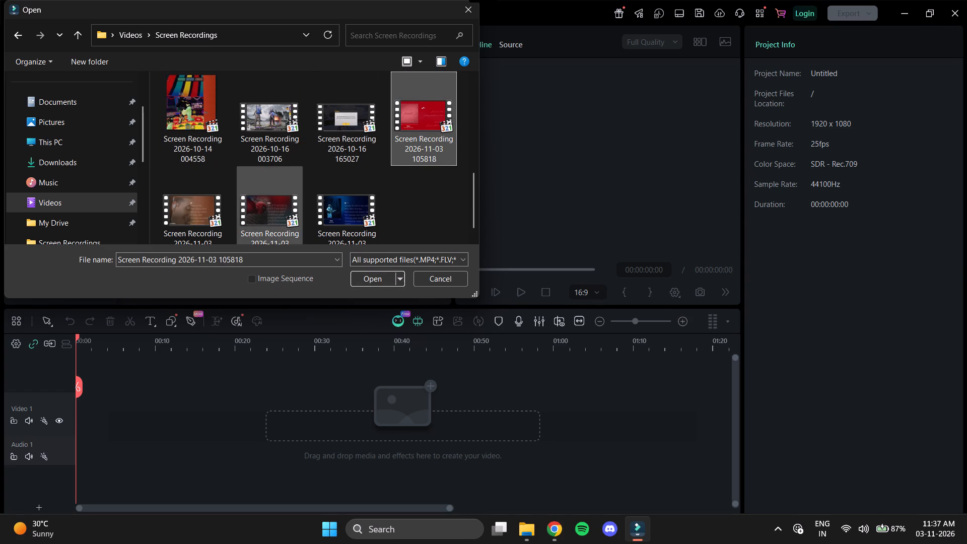
shift+click(279, 219)
click(374, 277)
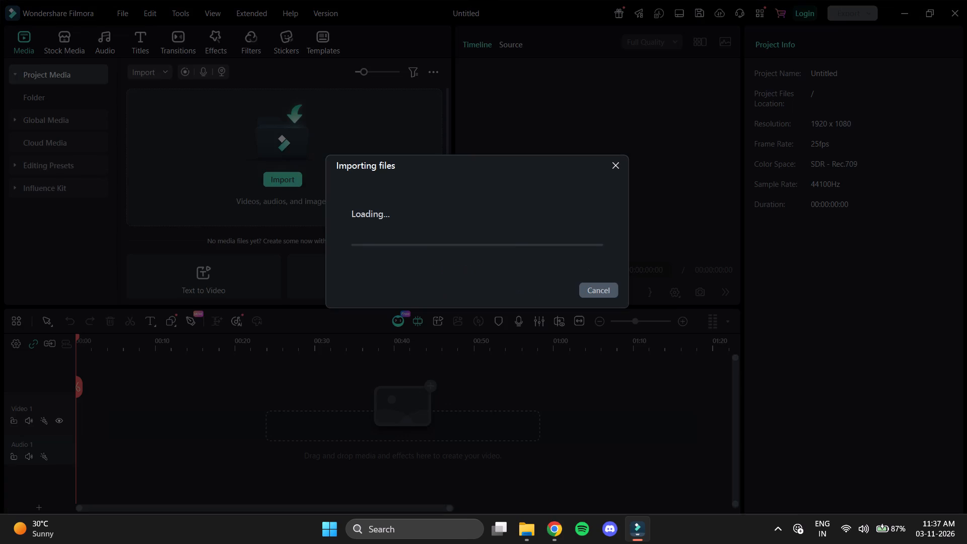
click(275, 228)
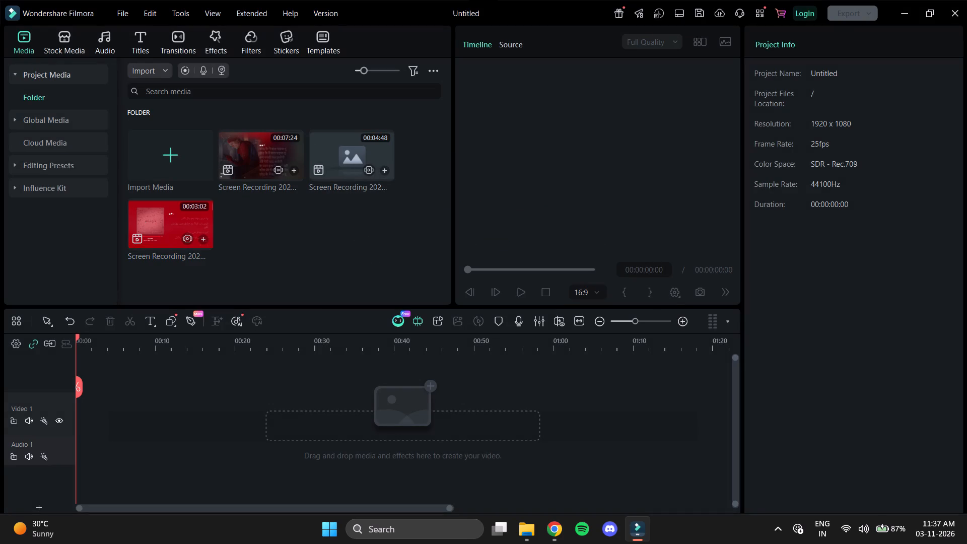
click(290, 236)
Place the red Alfaaz recording (105818) at the start of the Video 1 track, keeping the 1920x1080 25fps project settings.
drag(162, 209, 83, 410)
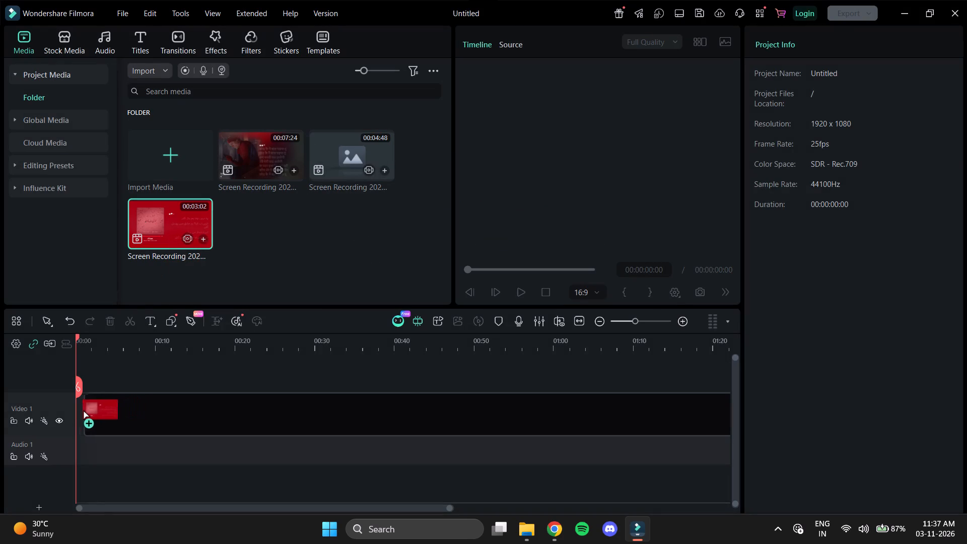
drag(83, 410, 76, 411)
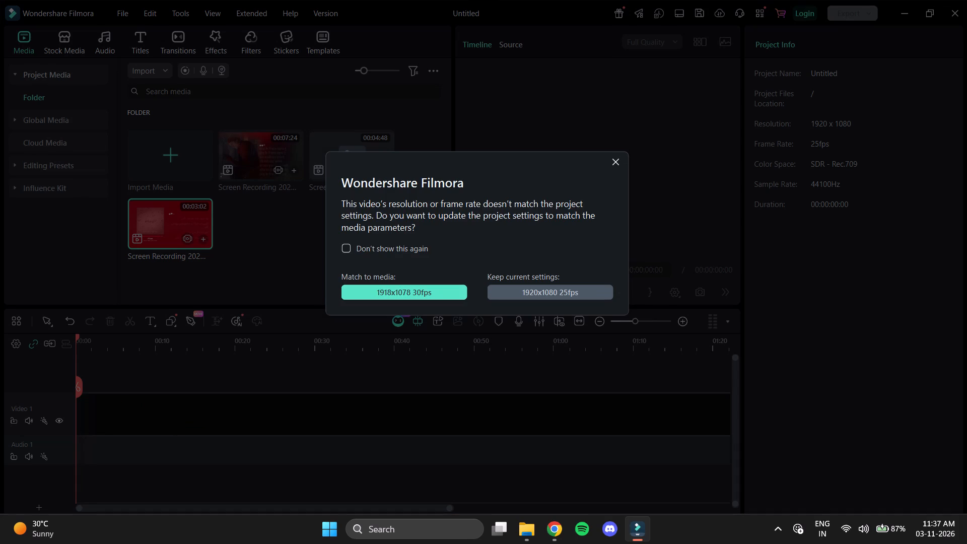
click(508, 283)
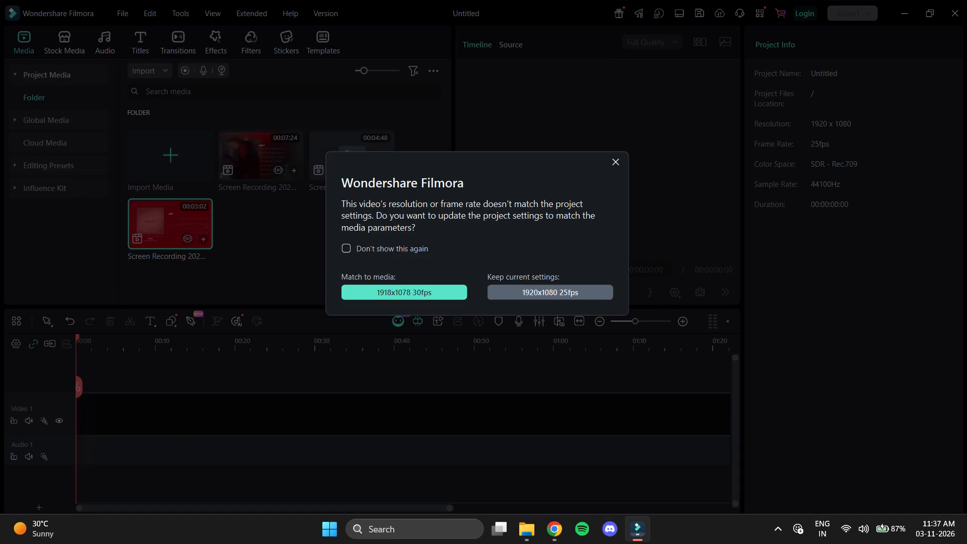
click(525, 289)
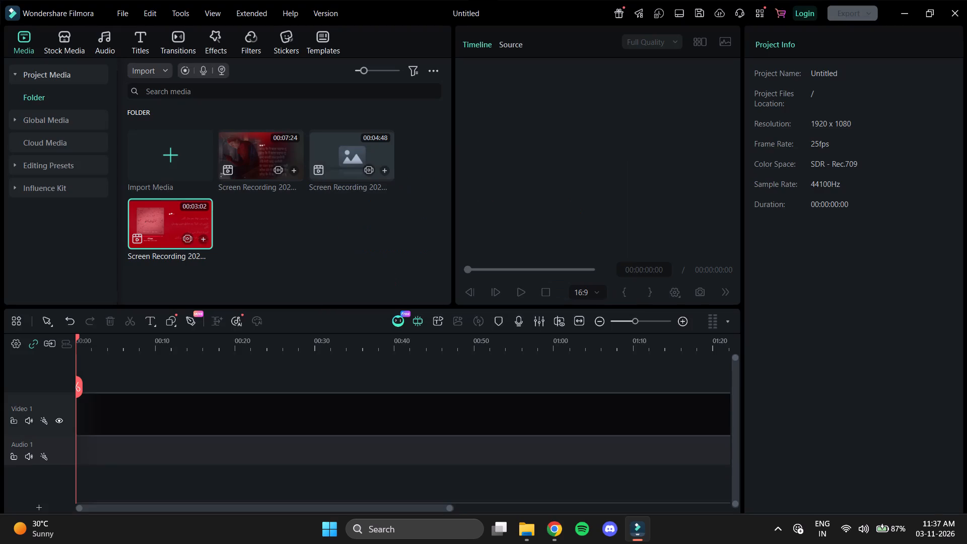
Play back the opening of the Alfaaz clip on the timeline, up to about 18 seconds.
key(space)
click(198, 382)
click(221, 411)
key(space)
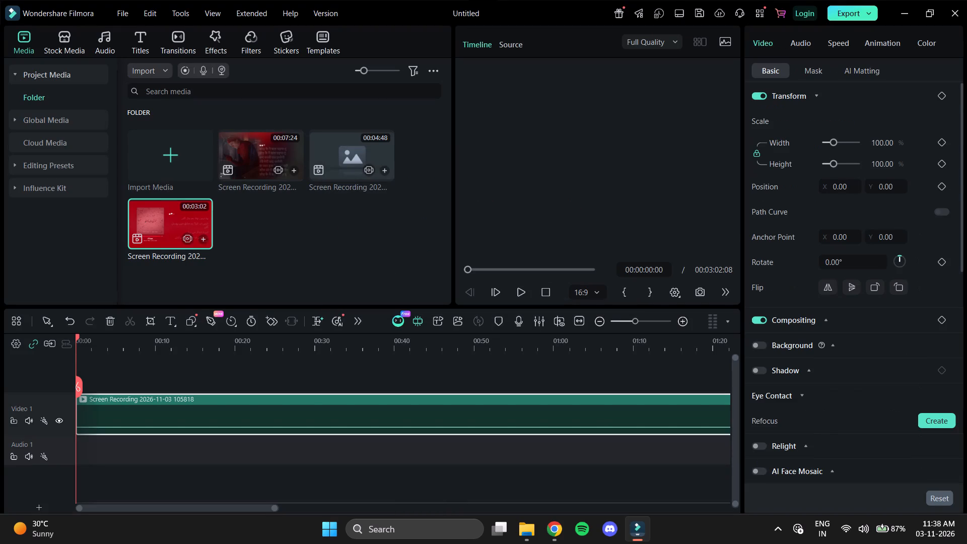
key(space)
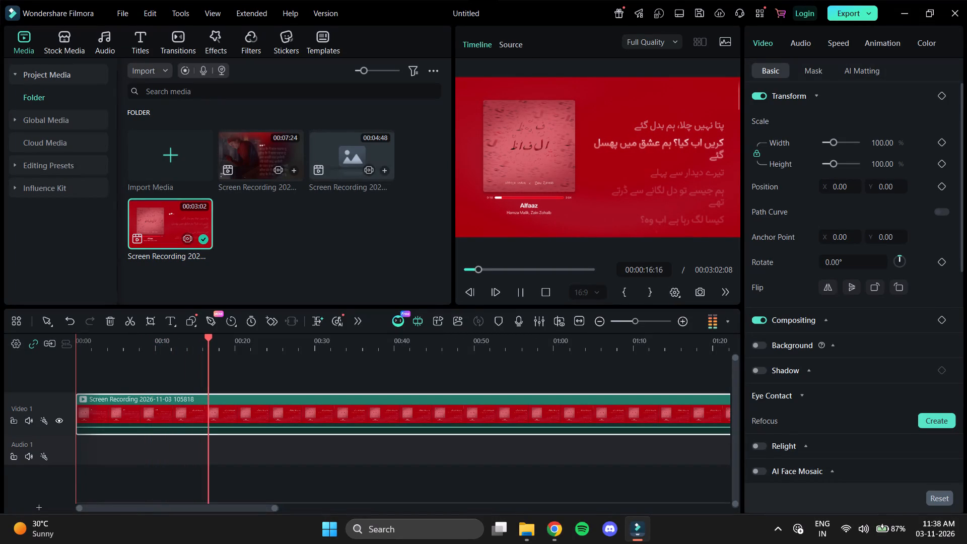
key(space)
drag(632, 322, 624, 323)
key(space)
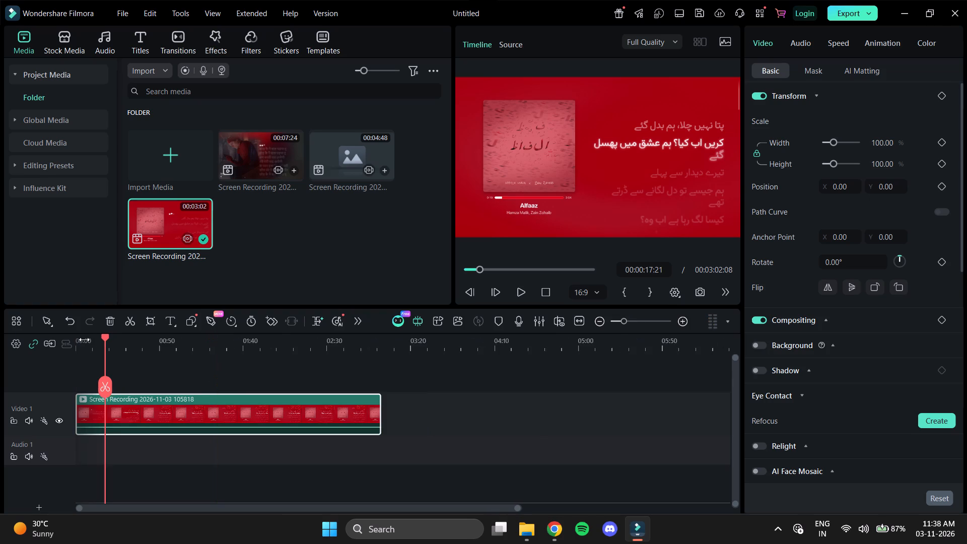
key(space)
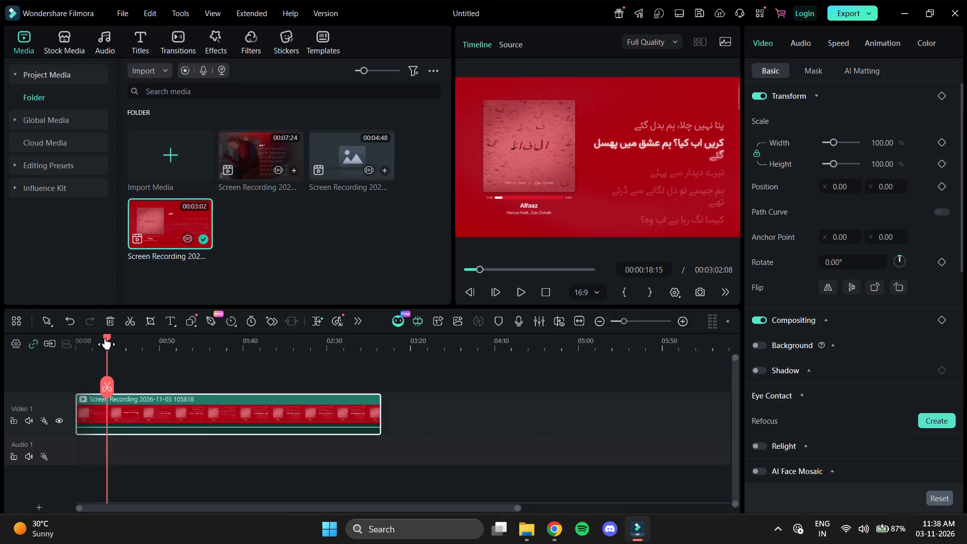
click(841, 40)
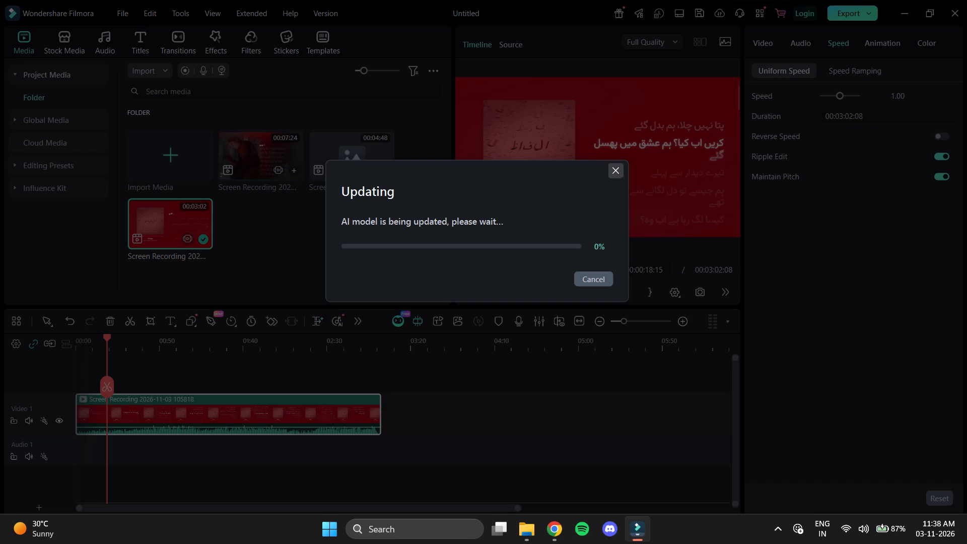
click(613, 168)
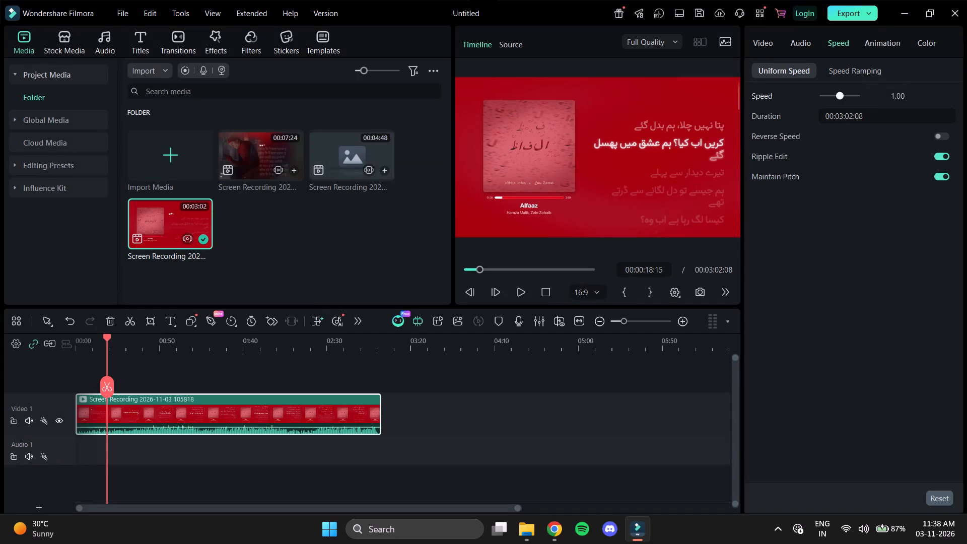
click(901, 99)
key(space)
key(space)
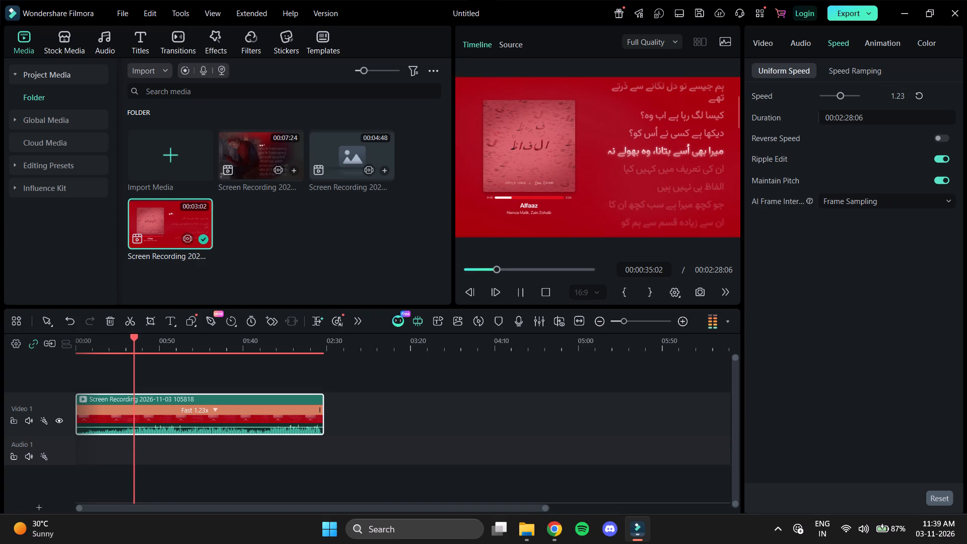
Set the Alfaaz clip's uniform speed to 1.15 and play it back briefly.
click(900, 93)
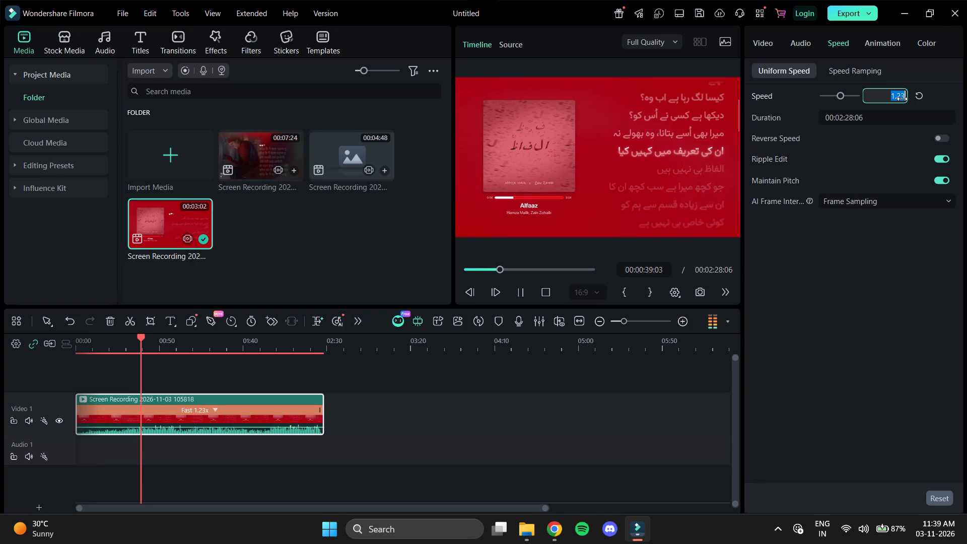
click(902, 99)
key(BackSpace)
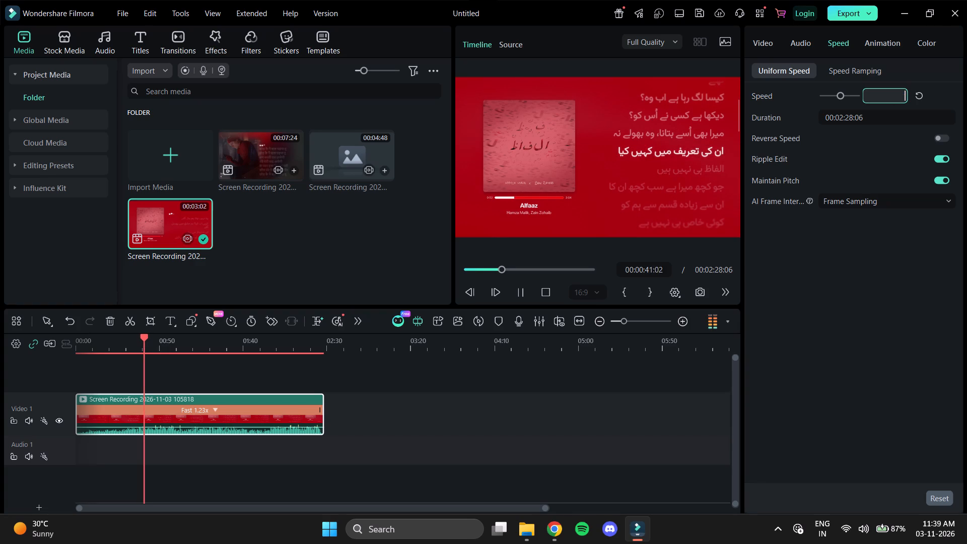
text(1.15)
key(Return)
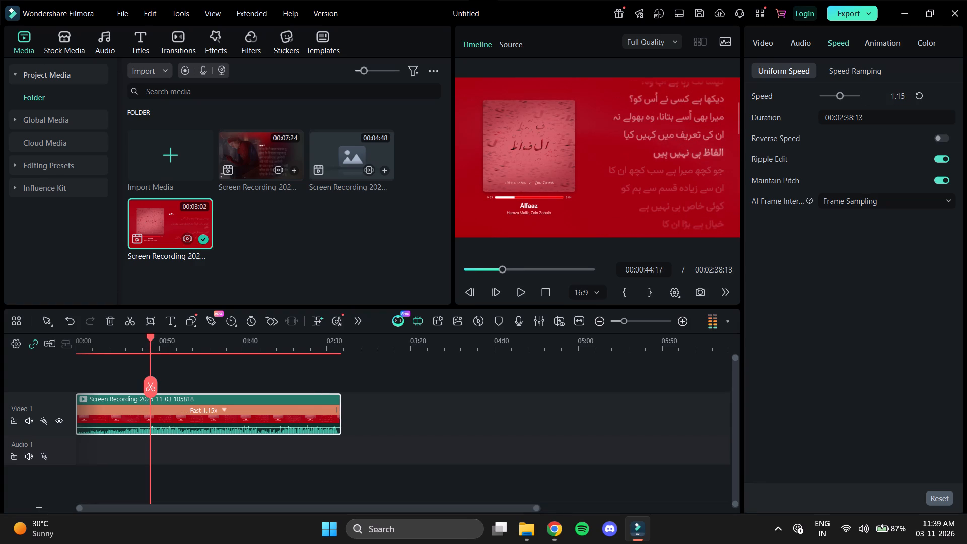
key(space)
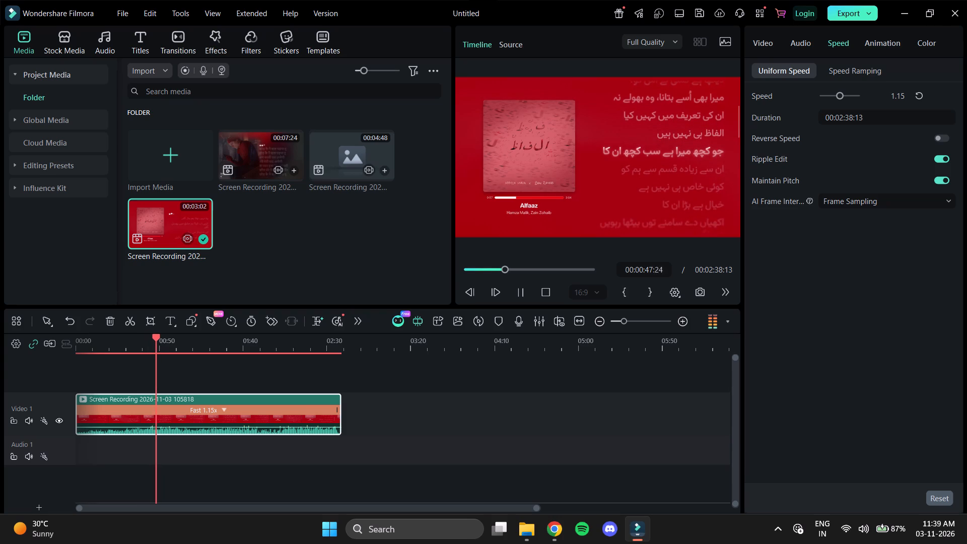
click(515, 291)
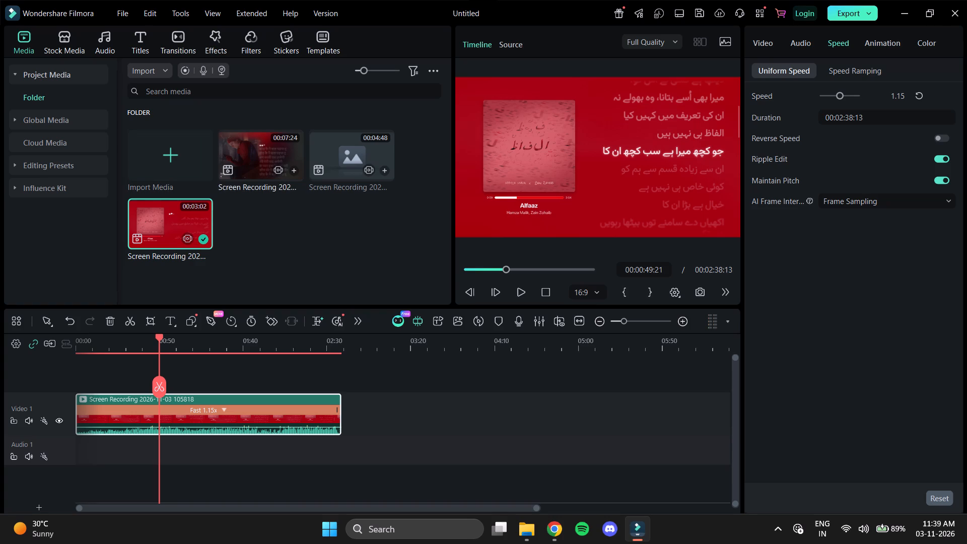
Place the 7:24 screen recording (111501) on the Video 1 track directly after the Alfaaz clip.
drag(245, 143, 328, 334)
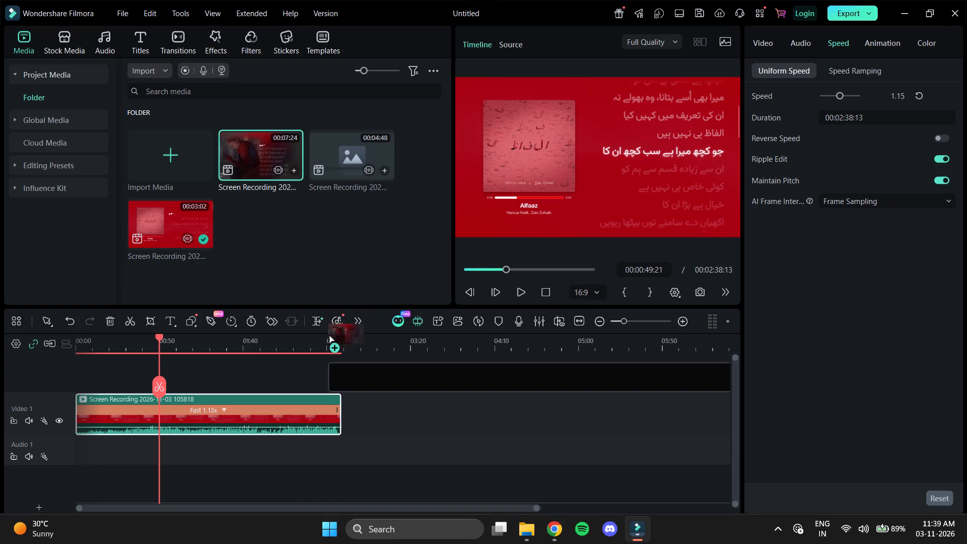
drag(328, 334, 235, 153)
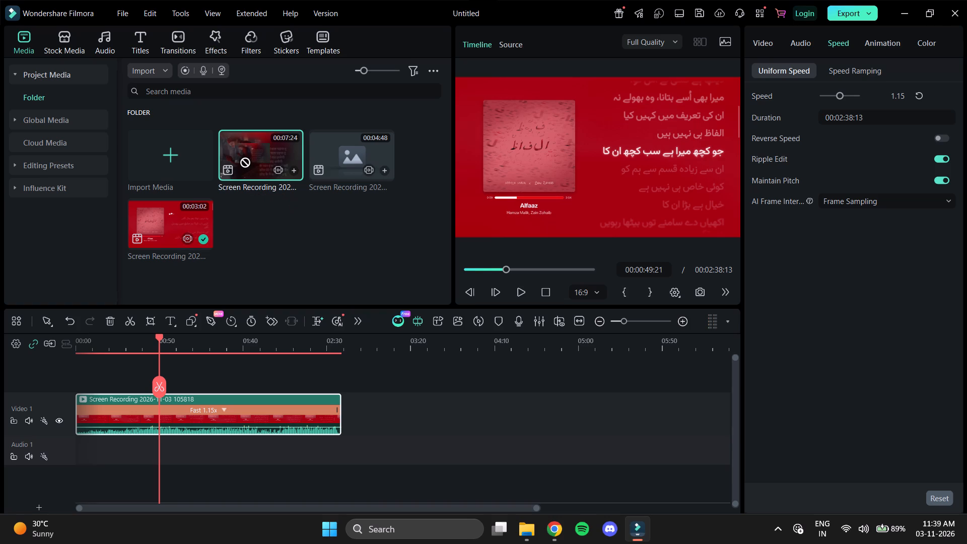
drag(235, 153, 350, 407)
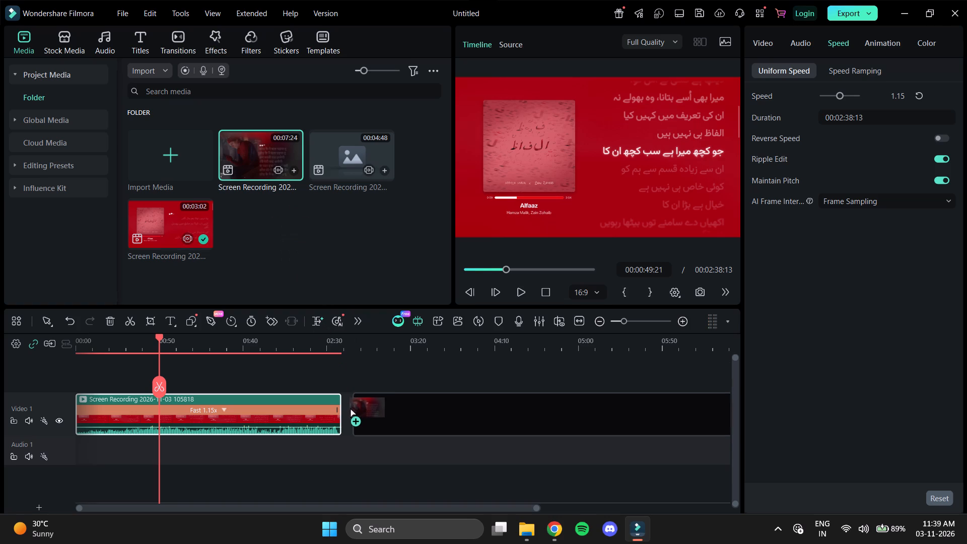
drag(350, 407, 344, 407)
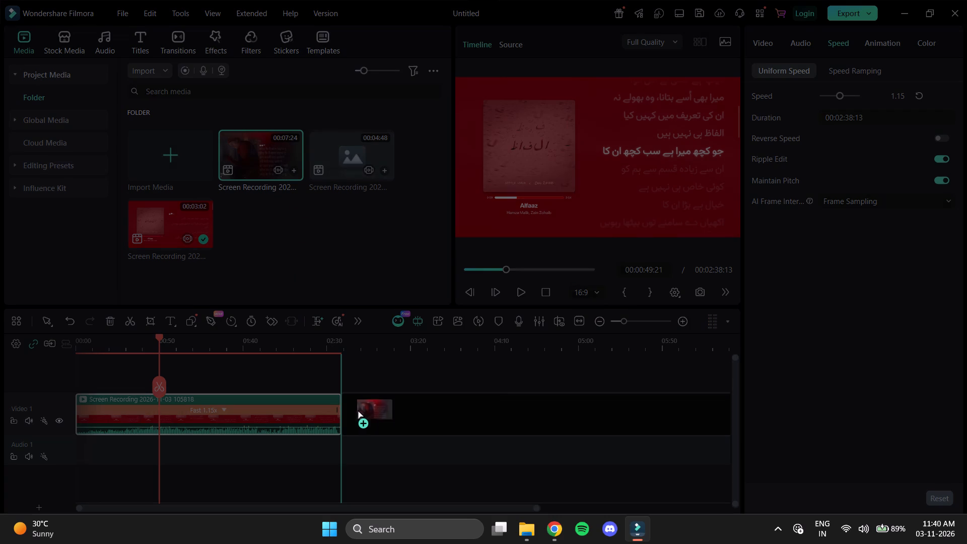
click(533, 293)
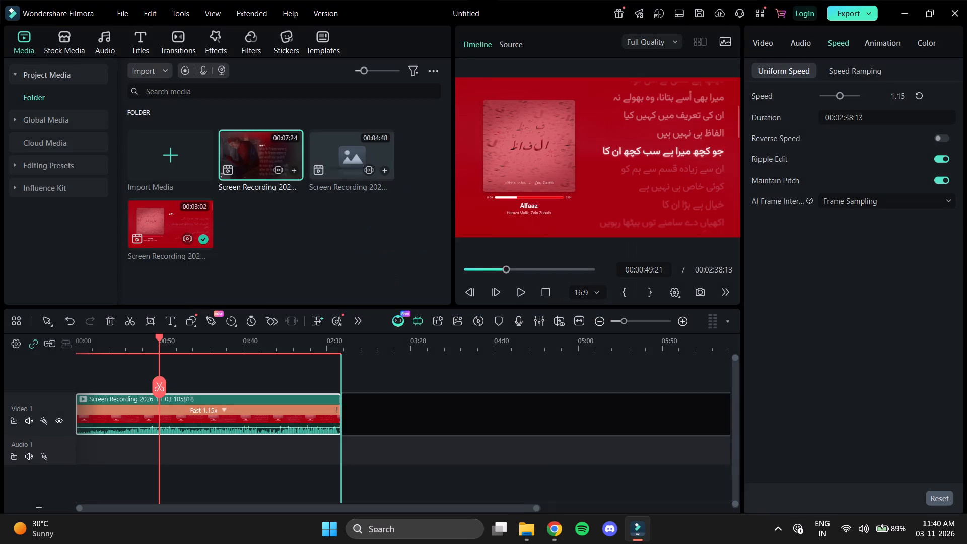
Set the uniform speed of the 111501 clip to 1.15 while the timeline plays.
key(space)
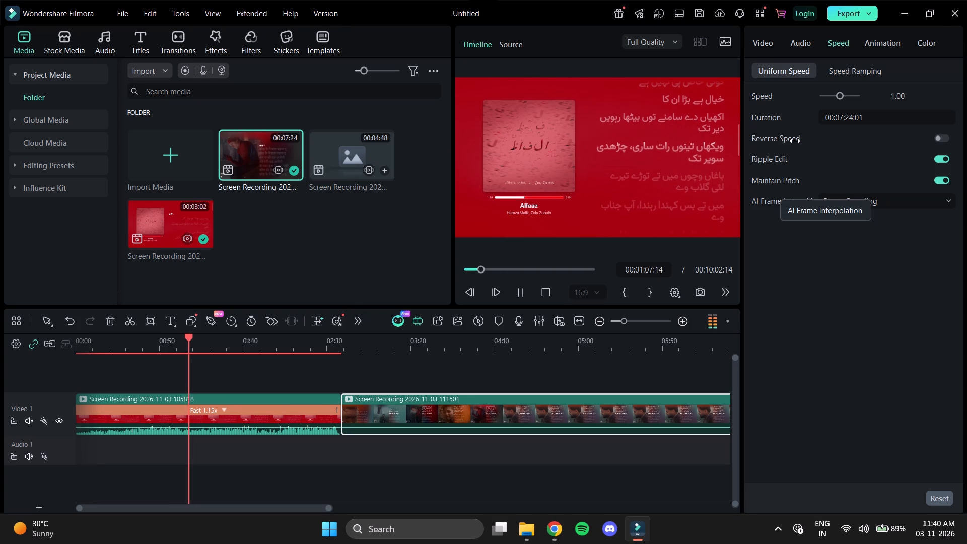
click(905, 94)
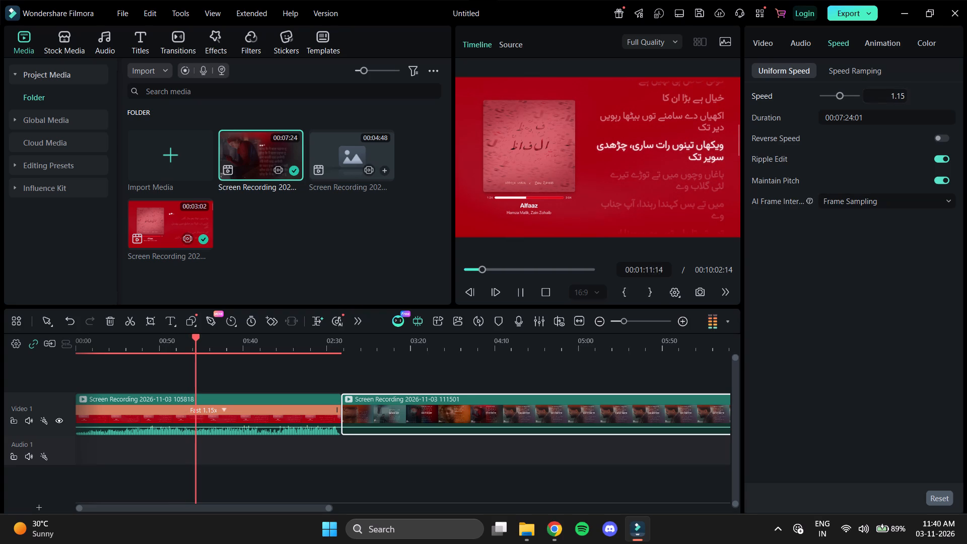
key(space)
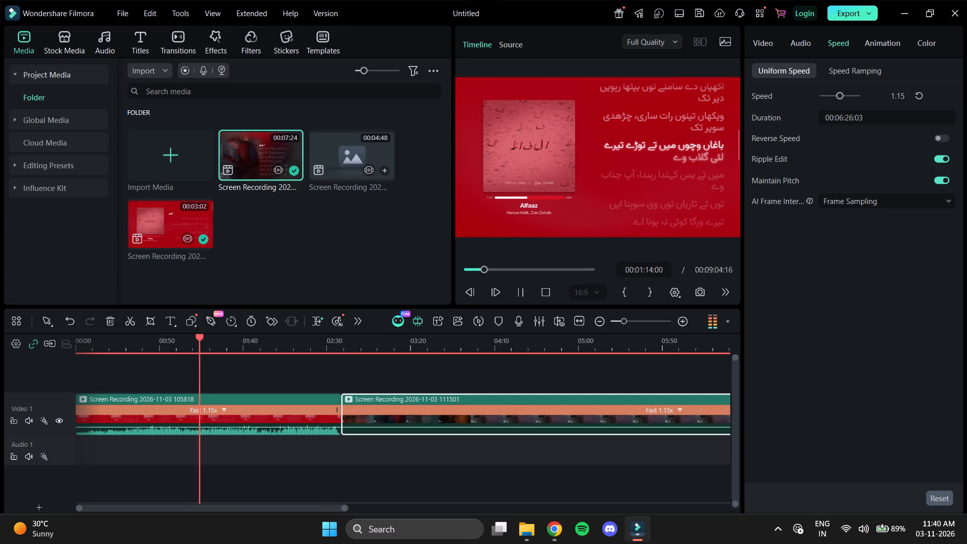
Select the Alfaaz clip (105818) and set its uniform speed to 1.10.
click(300, 416)
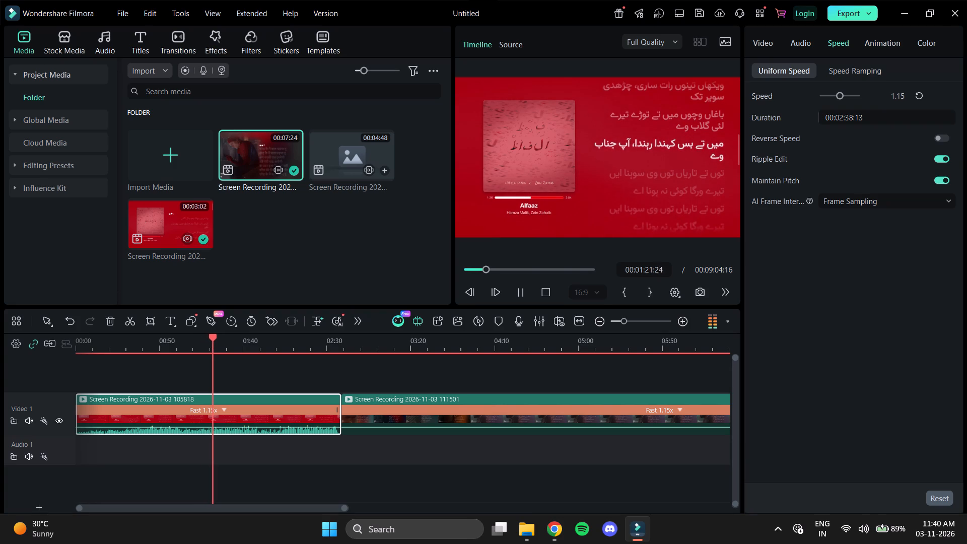
click(897, 95)
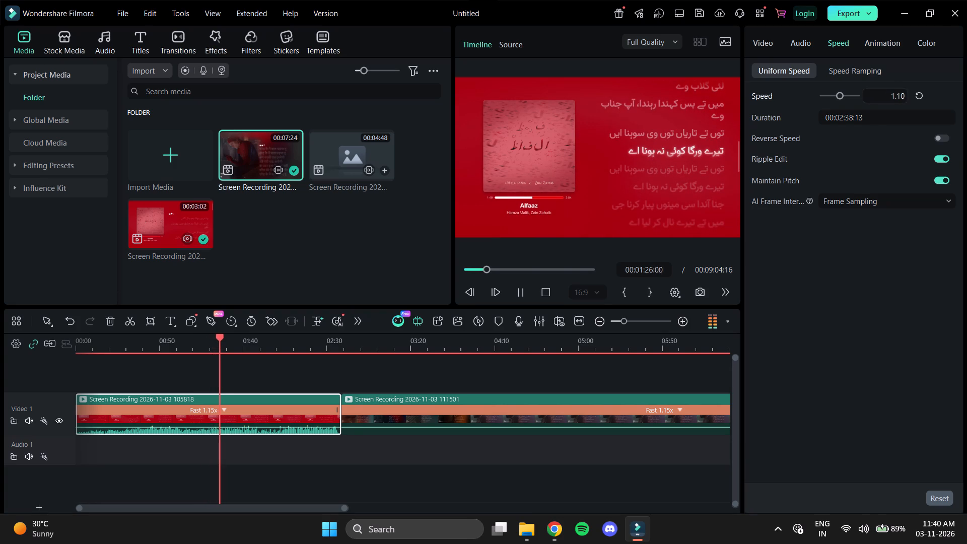
key(space)
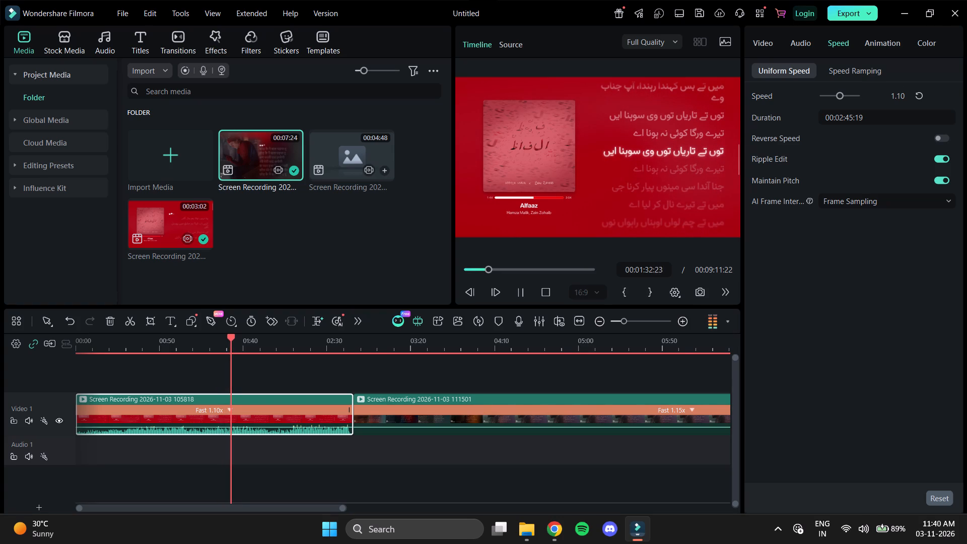
Scrub and play through the rest of the Alfaaz clip to examine where the song ends, near 2:44.
drag(233, 336, 259, 337)
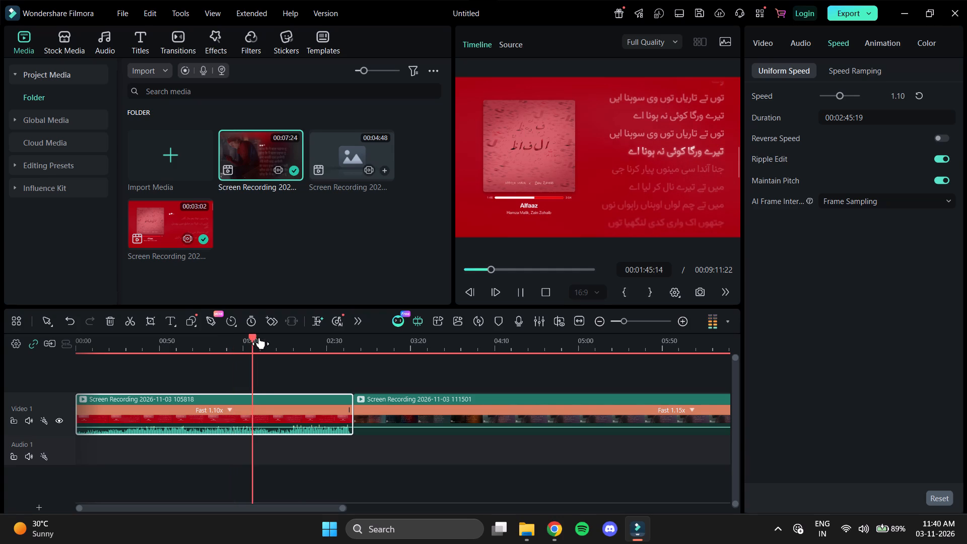
drag(259, 337, 267, 343)
key(space)
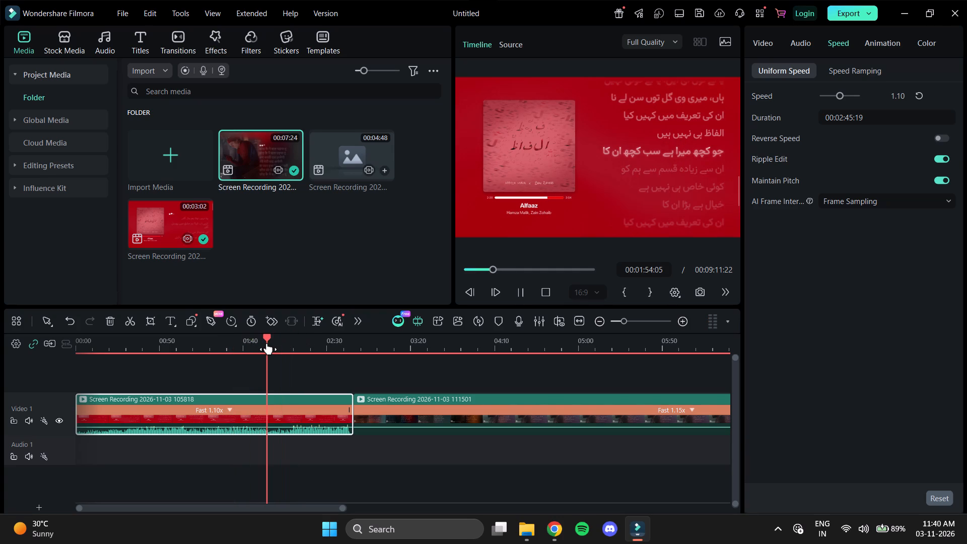
key(space)
key(space)
key(space)
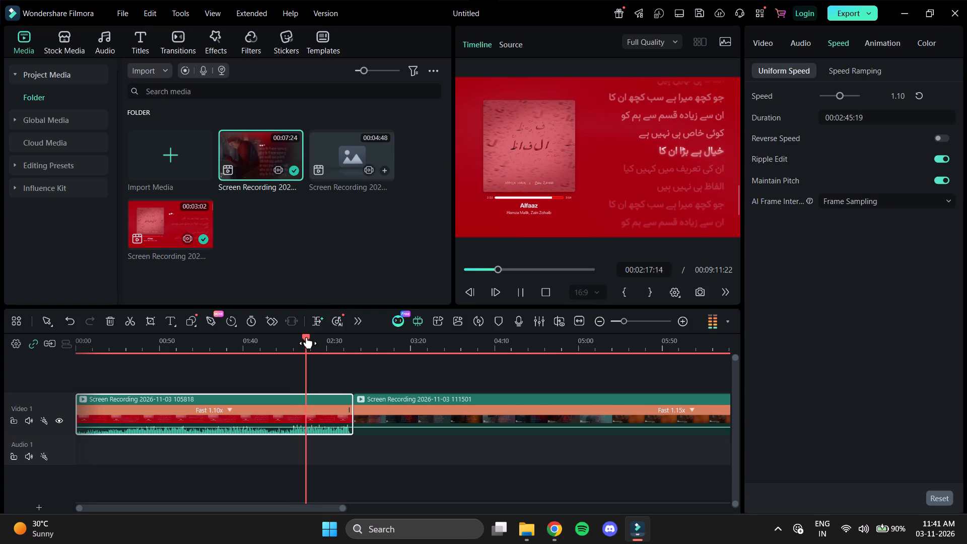
drag(307, 337, 345, 353)
key(space)
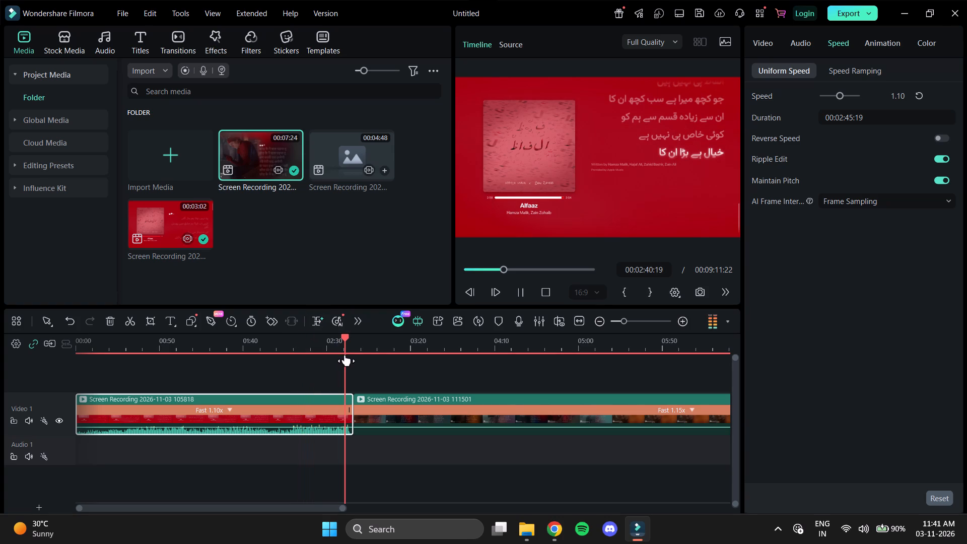
key(space)
key(space)
key(space)
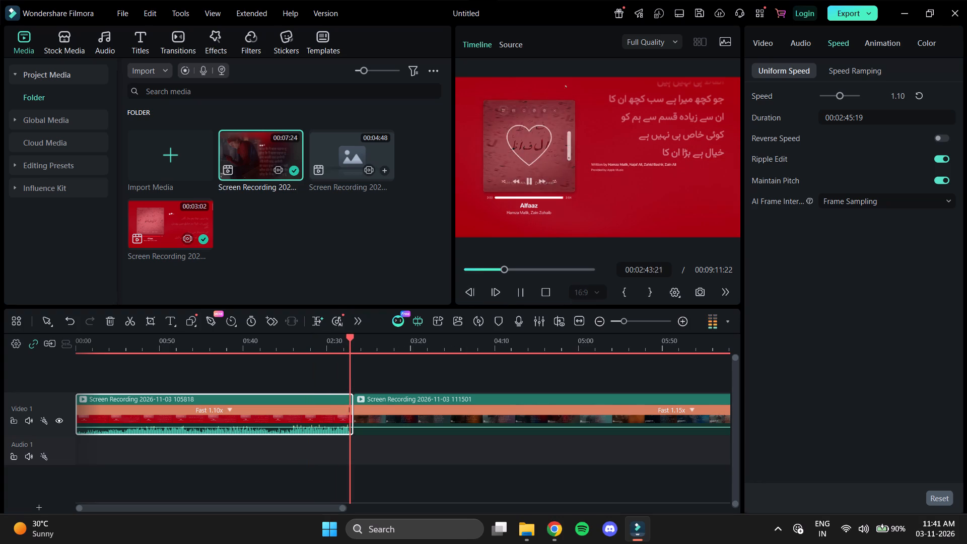
key(space)
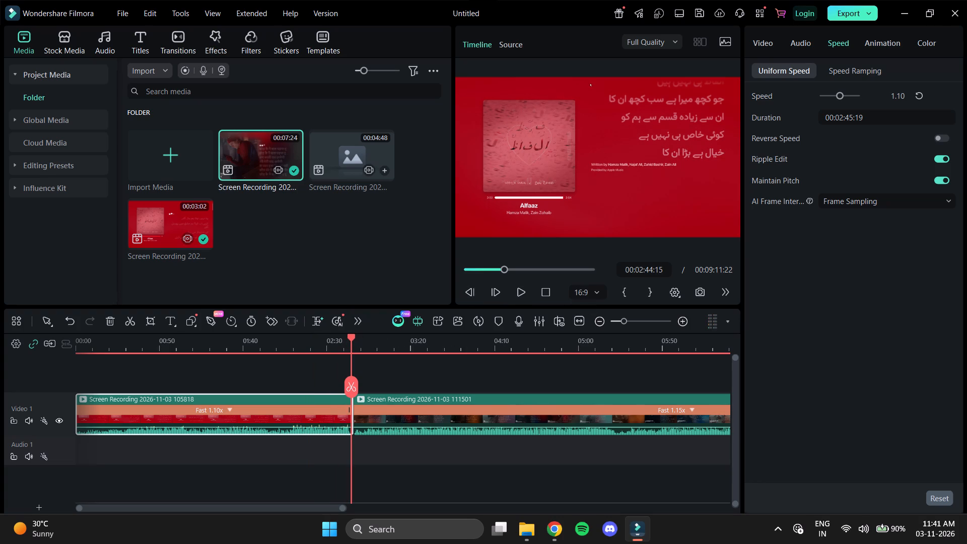
Split the Alfaaz clip at 00:02:43:14 and delete its leftover end, closing the gap before the 111501 clip.
drag(353, 337, 347, 341)
key(space)
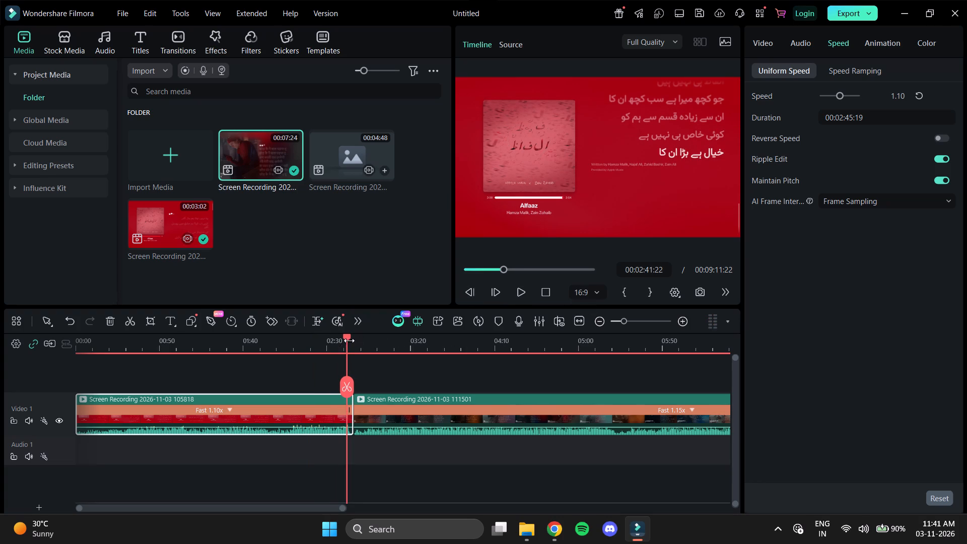
key(space)
key(space)
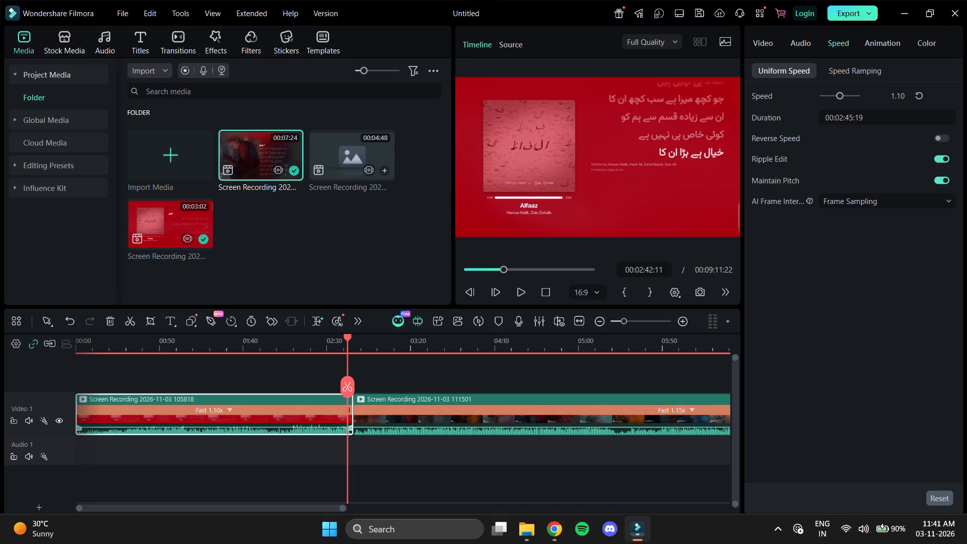
key(space)
key(space)
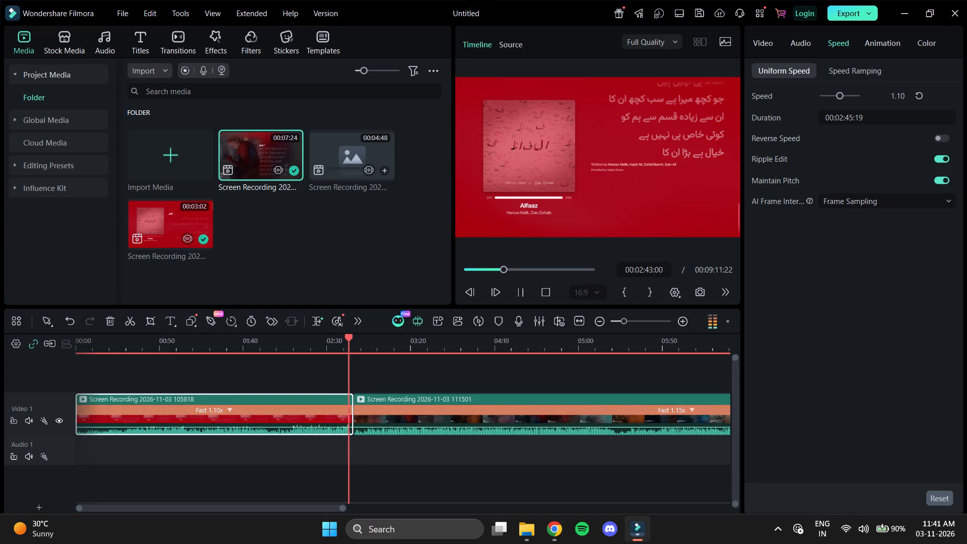
key(space)
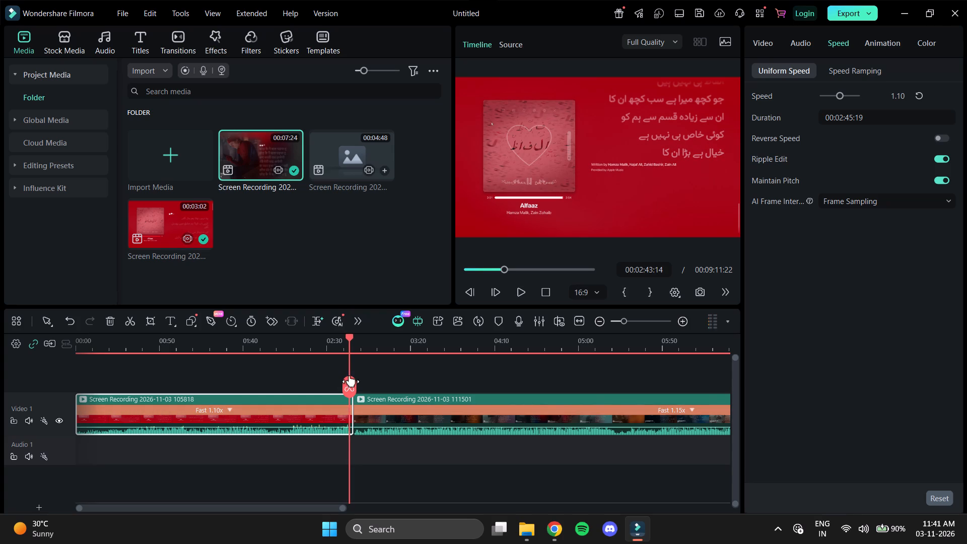
click(348, 386)
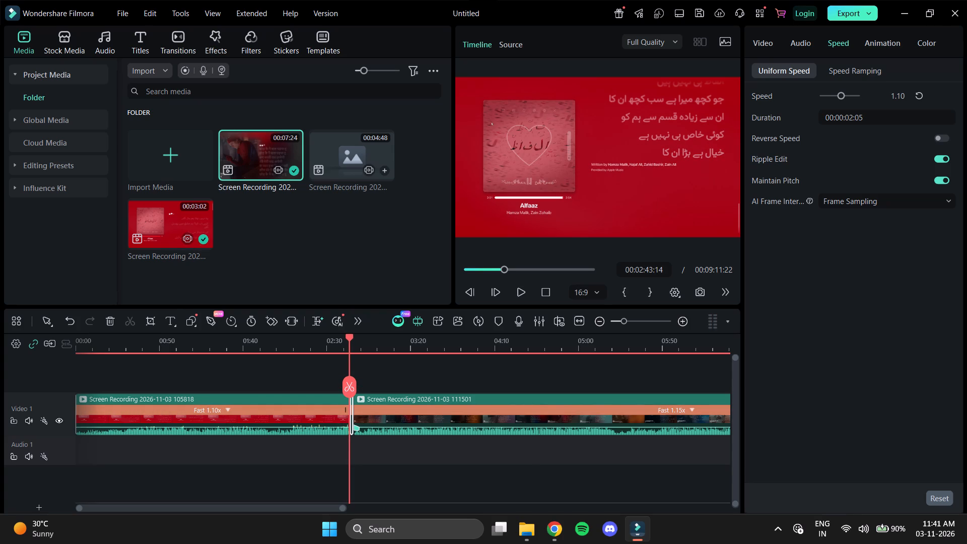
key(Delete)
Add a Dissolve transition at the join between the 105818 and 111501 clips and play across it.
click(193, 47)
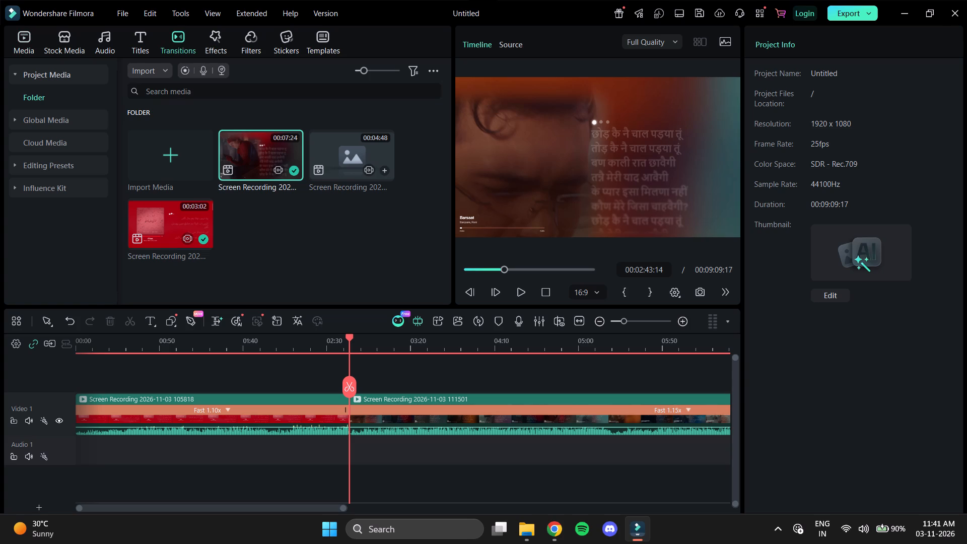
click(171, 29)
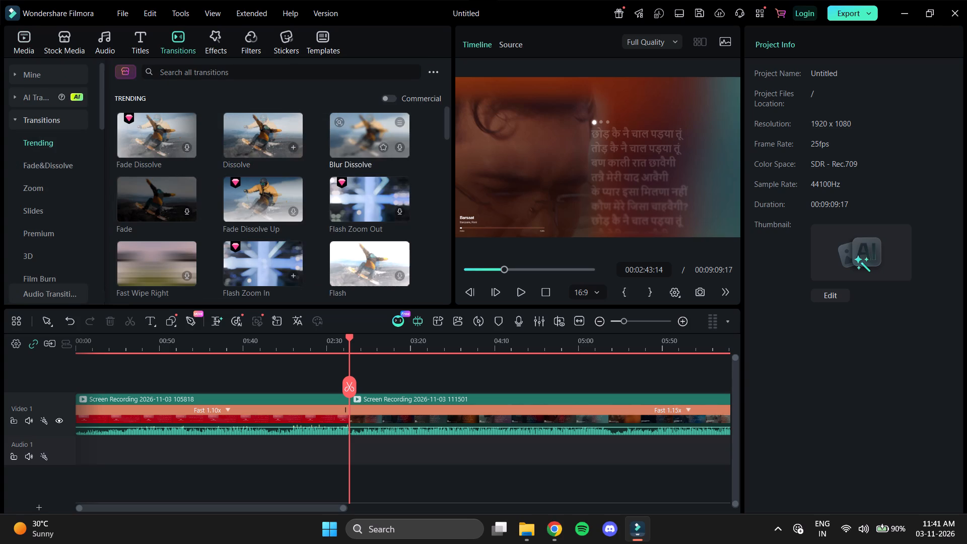
drag(256, 129, 350, 345)
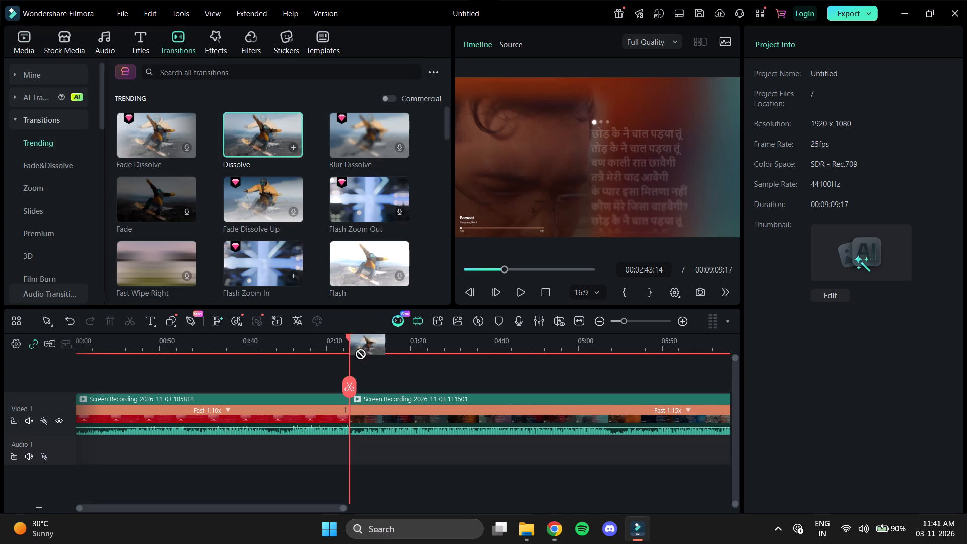
drag(350, 345, 334, 415)
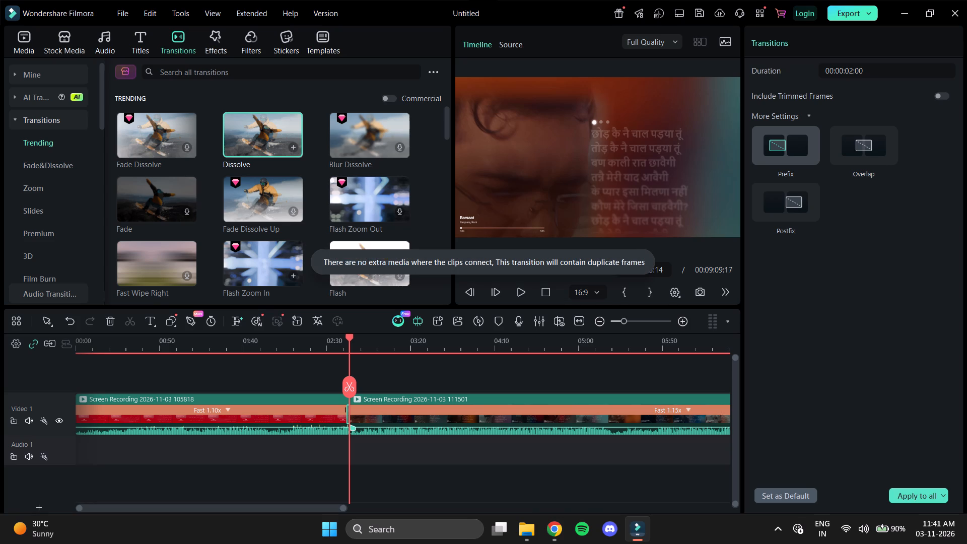
drag(348, 341, 336, 347)
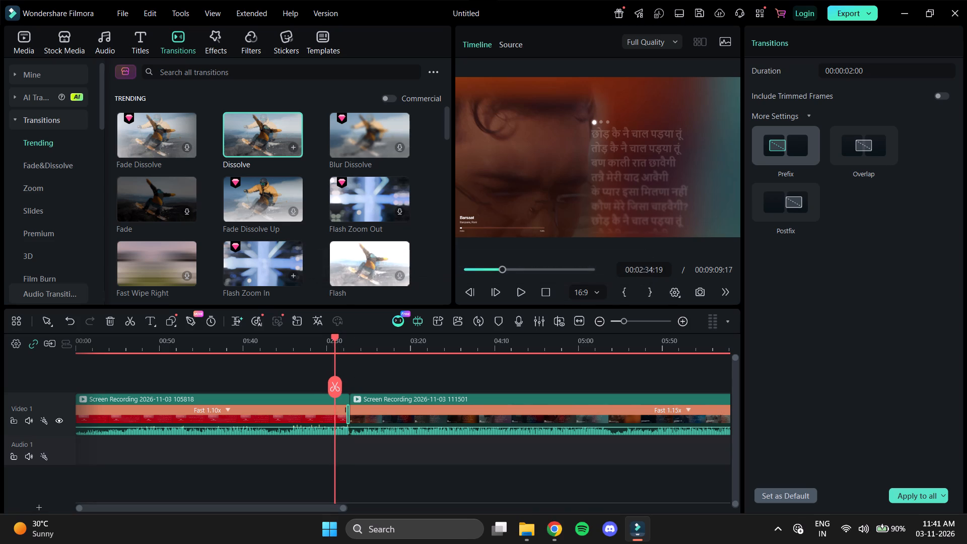
drag(336, 347, 344, 352)
key(space)
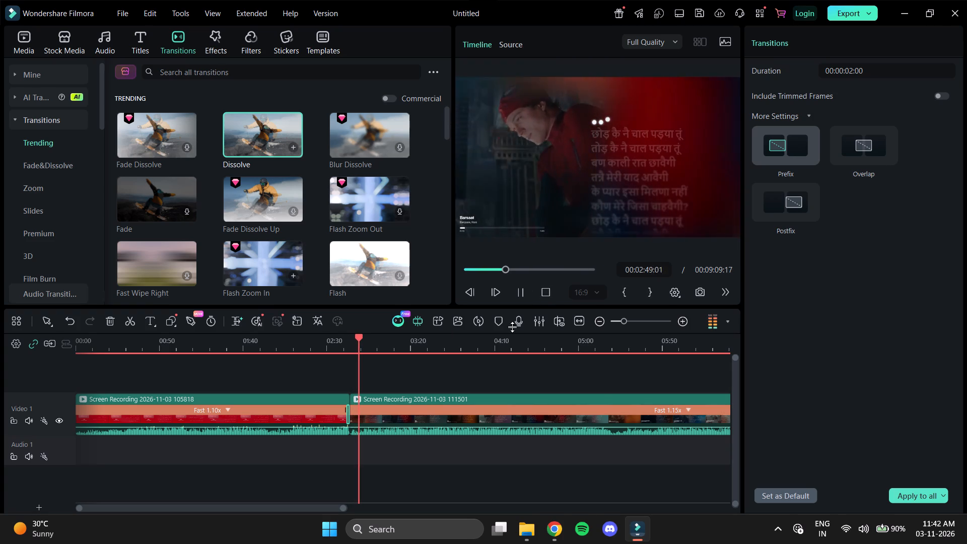
Select the 111501 clip and set its uniform speed to 1.10.
click(486, 406)
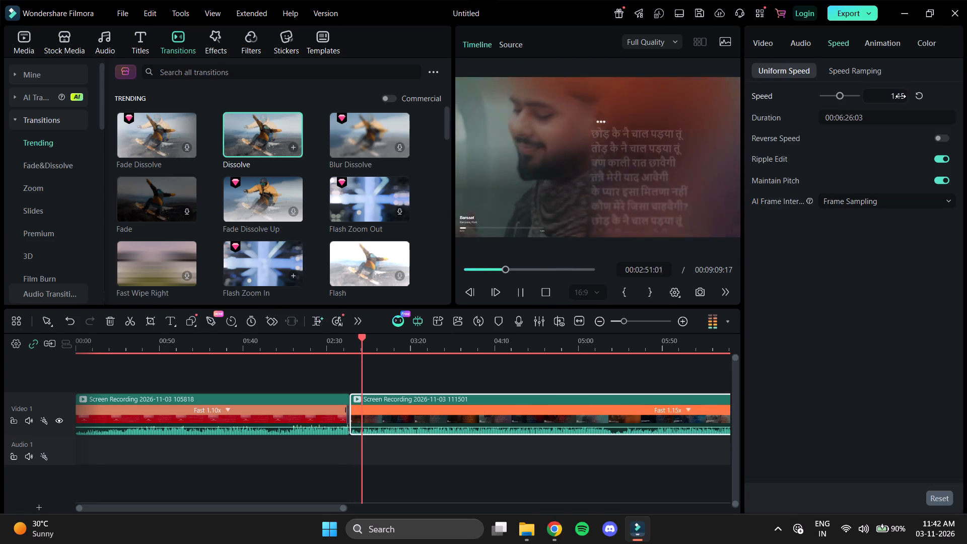
click(901, 96)
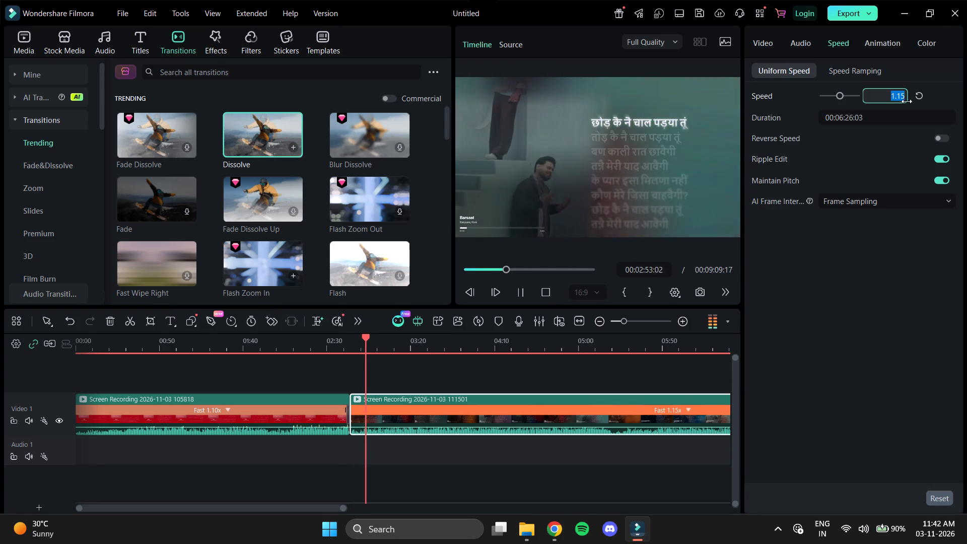
click(900, 104)
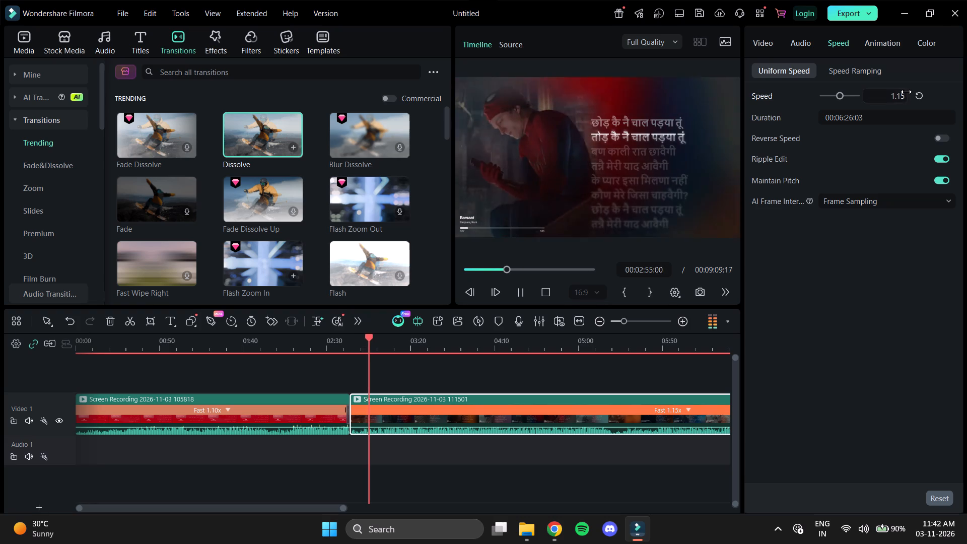
click(905, 94)
click(904, 94)
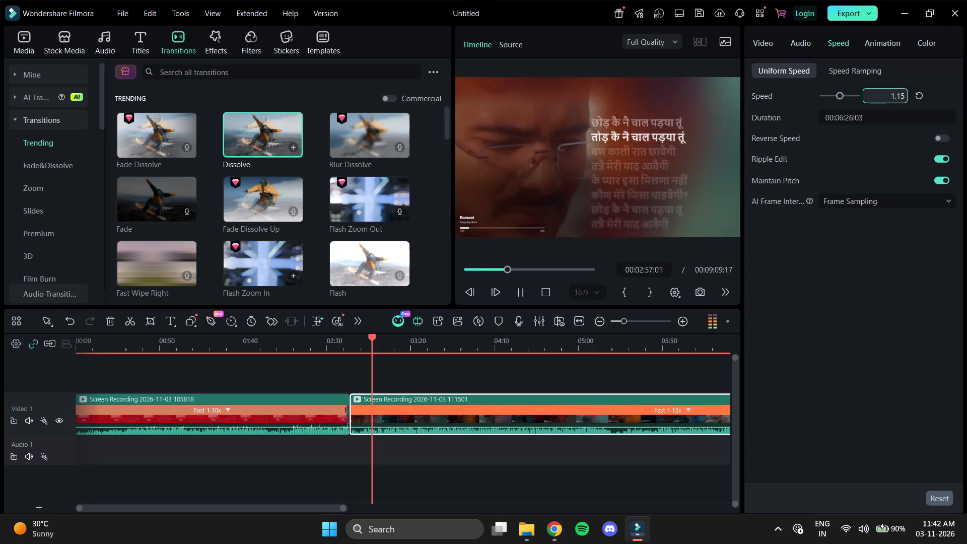
key(BackSpace)
key(0)
click(876, 279)
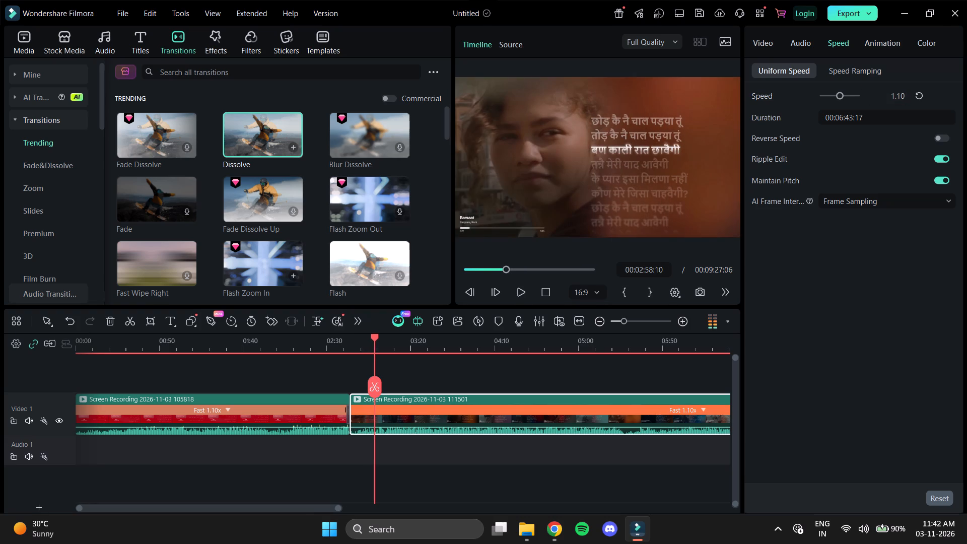
Play and scrub through the 111501 clip to examine its songs and where one changes to the next.
click(523, 287)
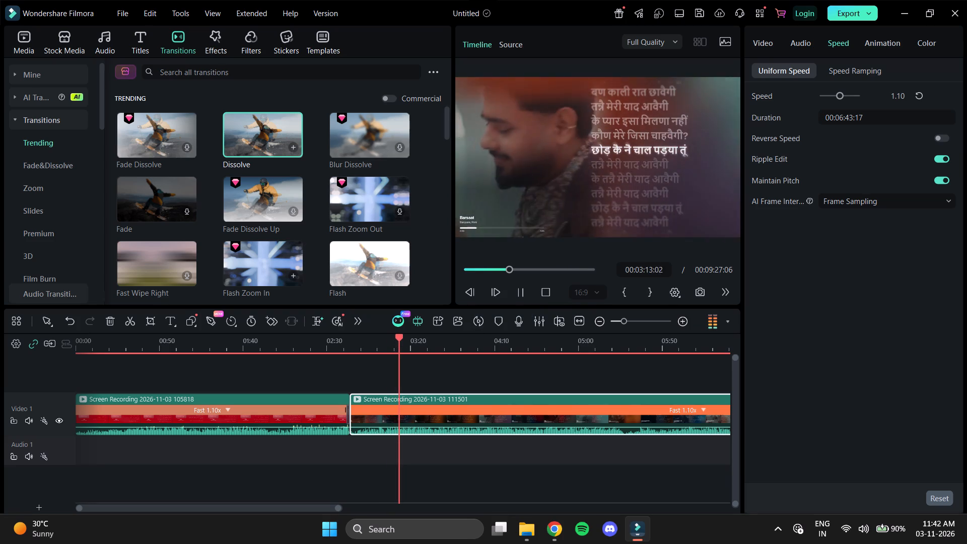
drag(403, 337, 412, 337)
drag(412, 336, 426, 338)
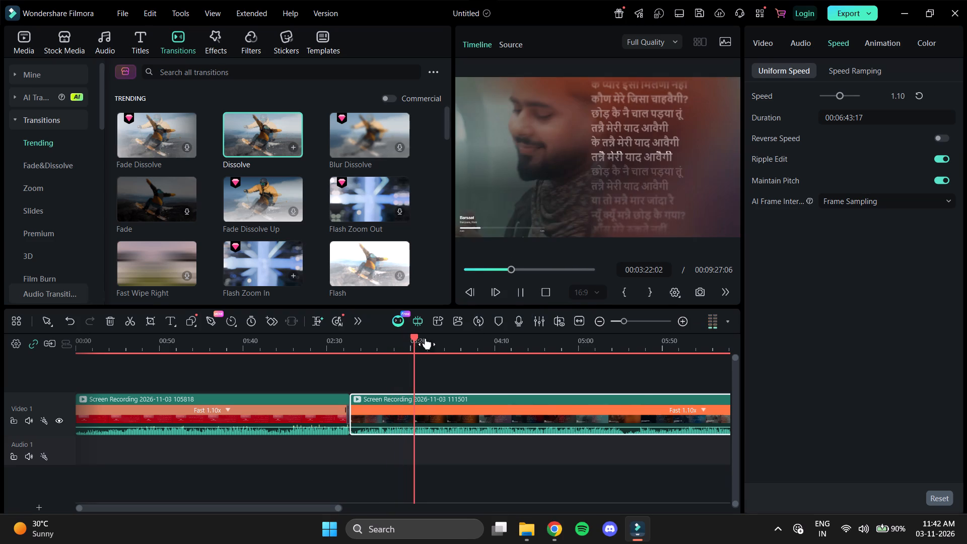
drag(426, 338, 658, 384)
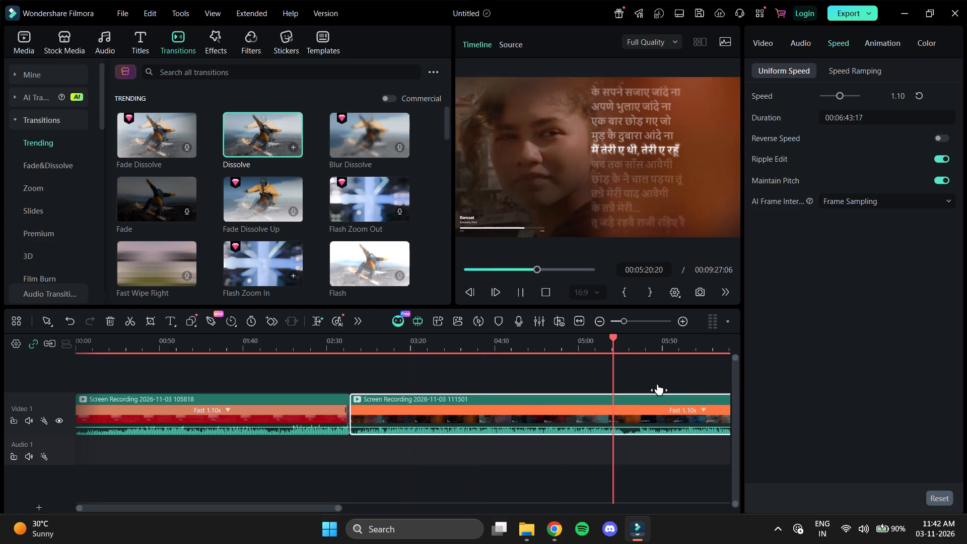
drag(658, 384, 438, 377)
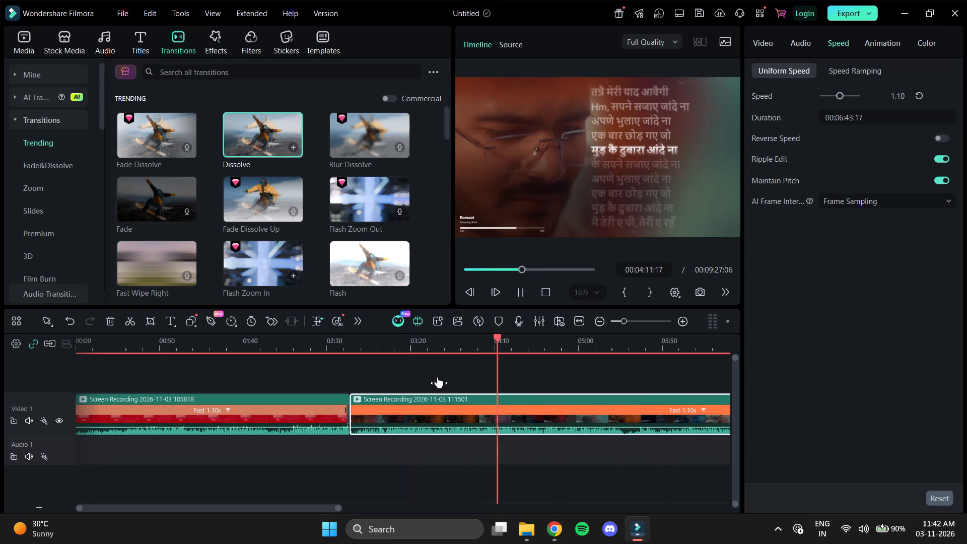
drag(438, 377, 362, 395)
click(258, 402)
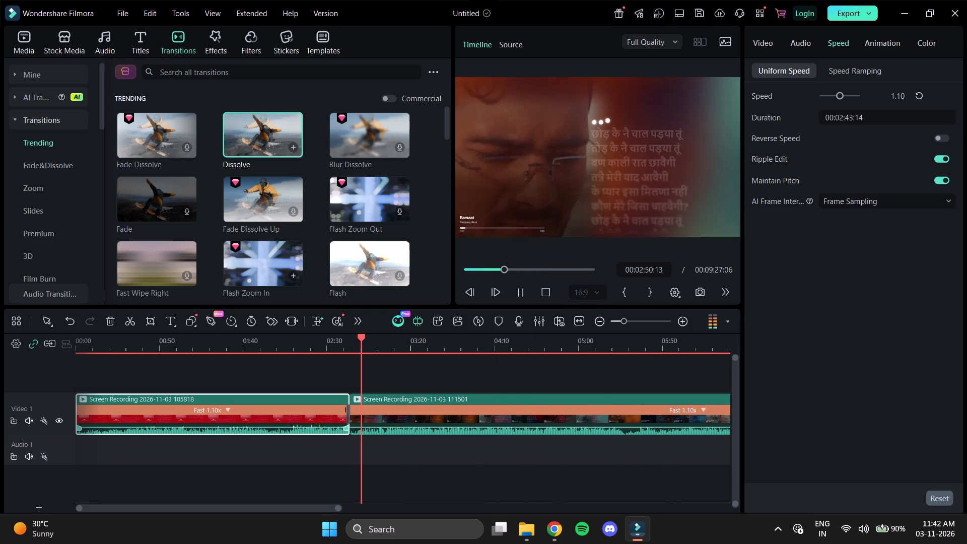
click(404, 414)
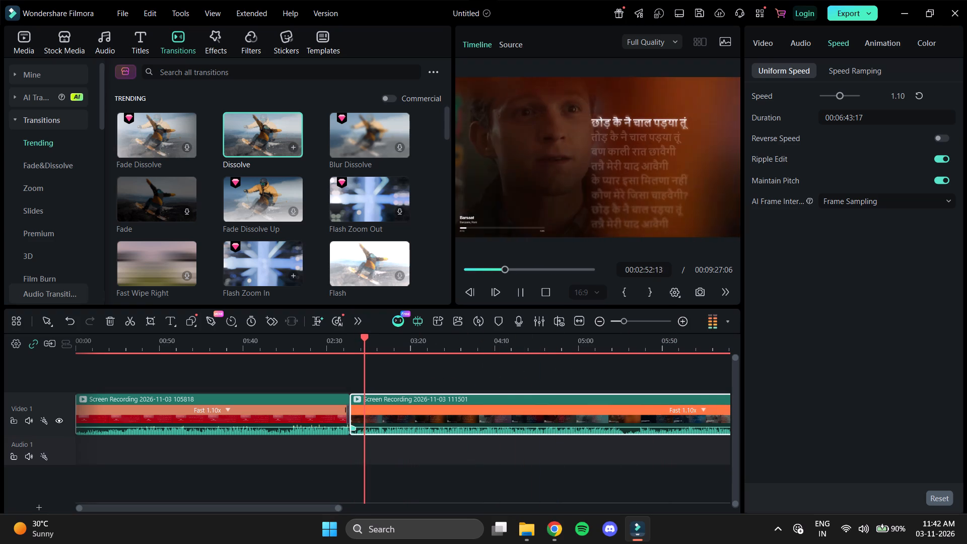
drag(369, 339, 457, 354)
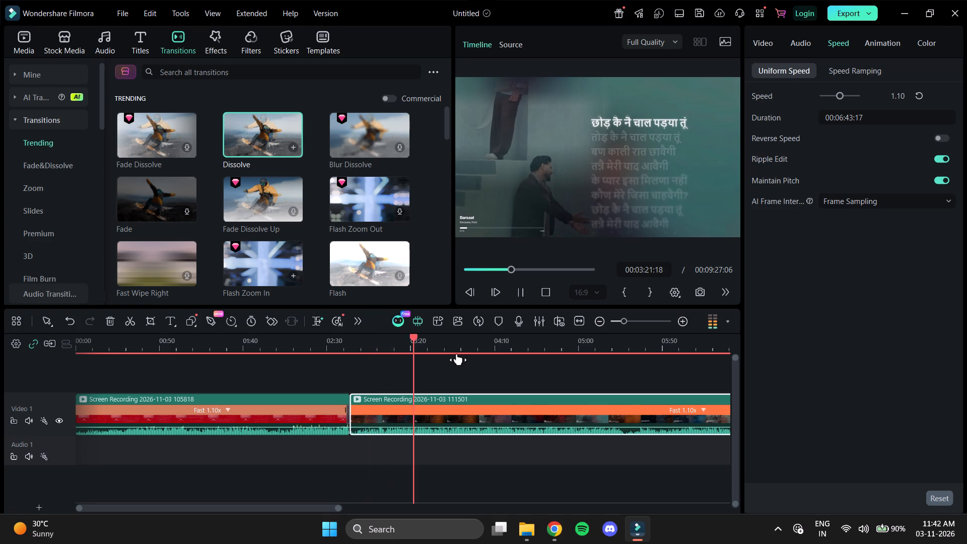
drag(457, 354, 545, 393)
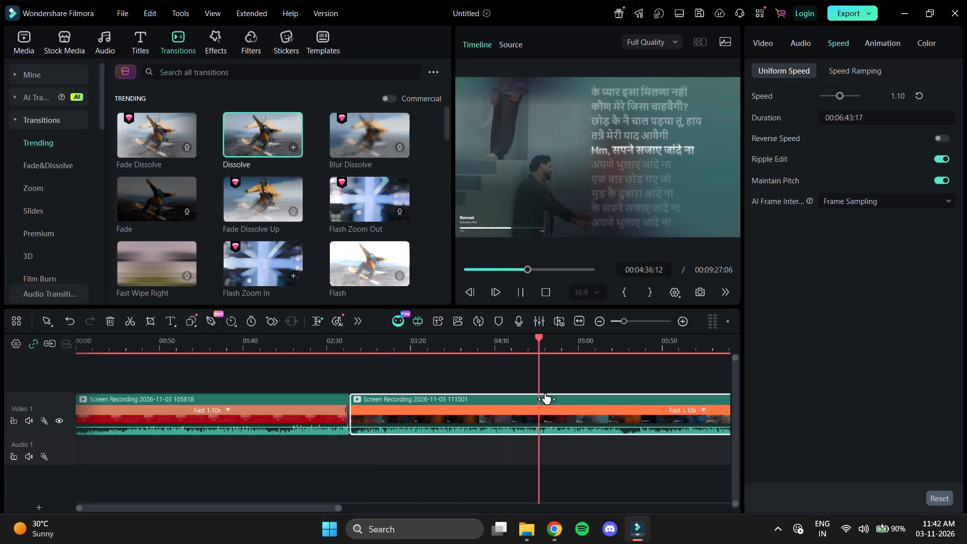
drag(545, 393, 678, 423)
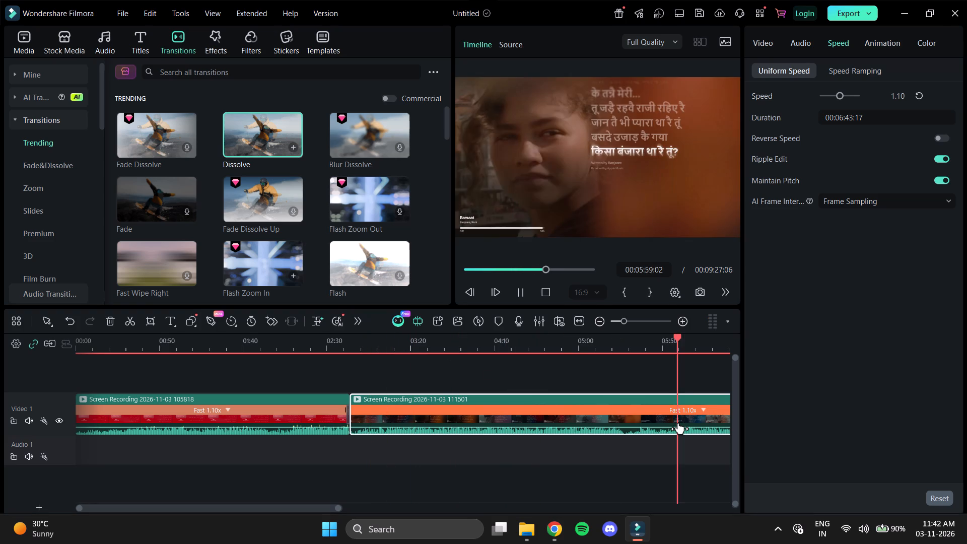
drag(678, 423, 686, 424)
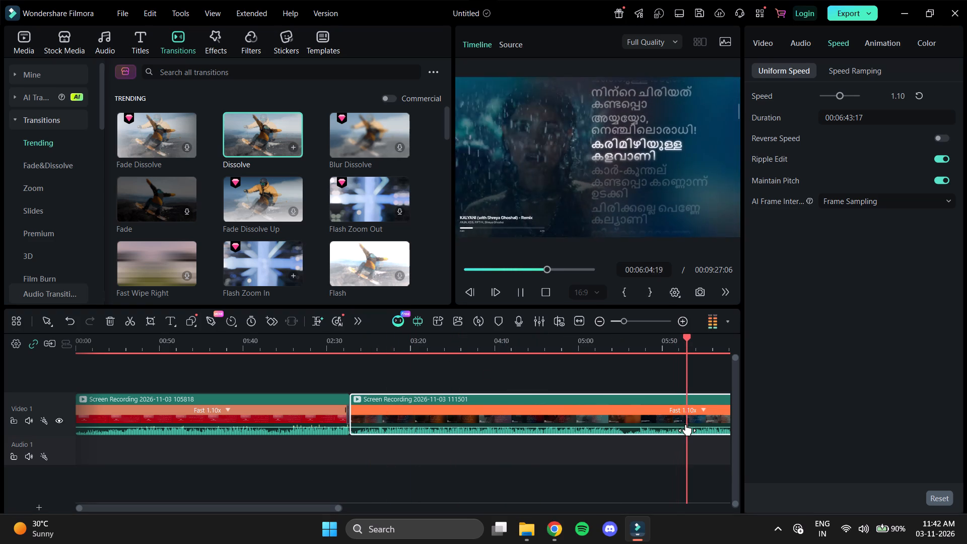
drag(686, 424, 661, 429)
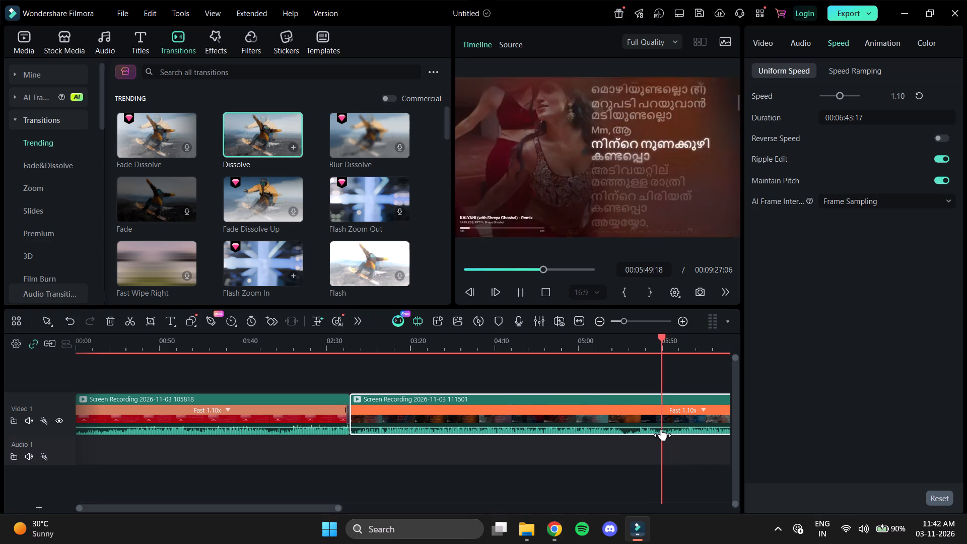
drag(661, 429, 626, 432)
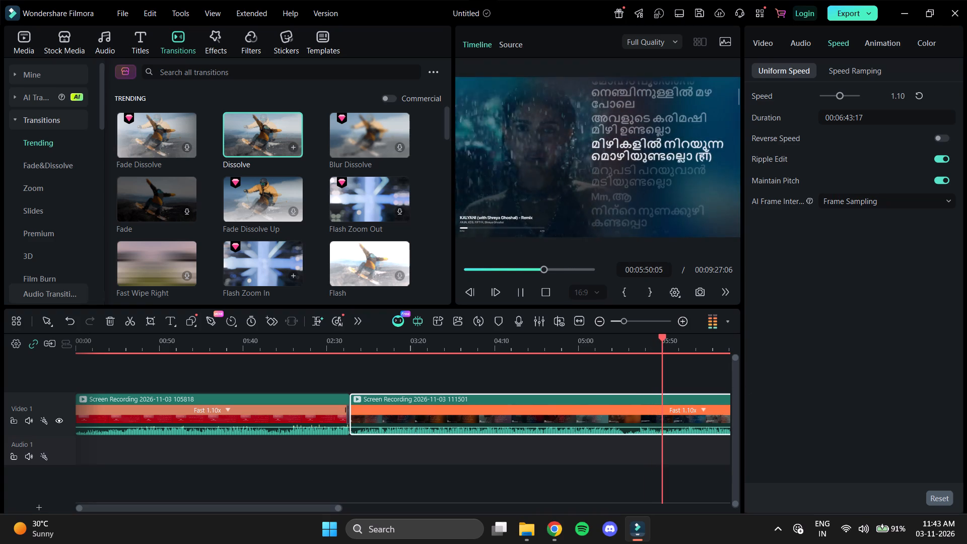
Add the remaining 4:48 screen recording (110331) to Video 1 directly after the end of the 111501 clip.
drag(316, 508, 468, 509)
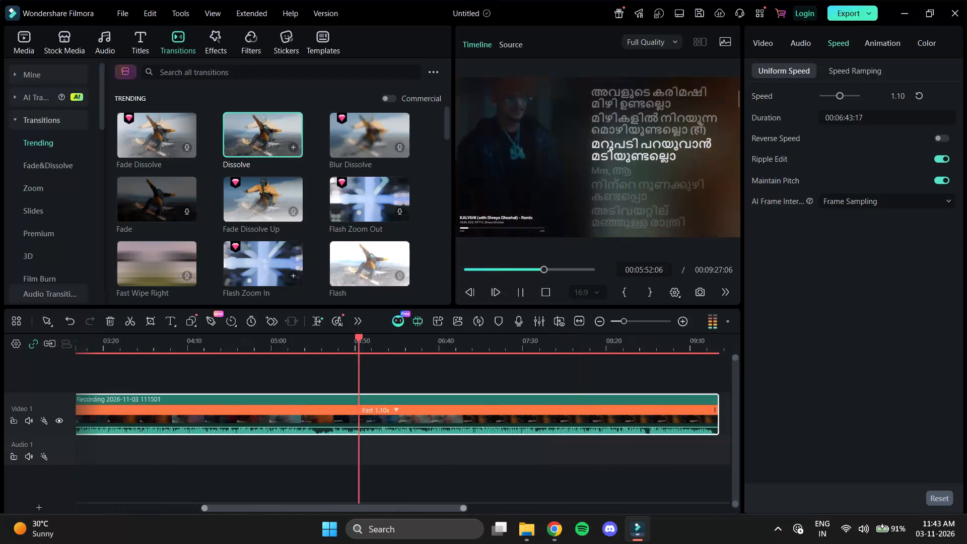
drag(468, 509, 696, 503)
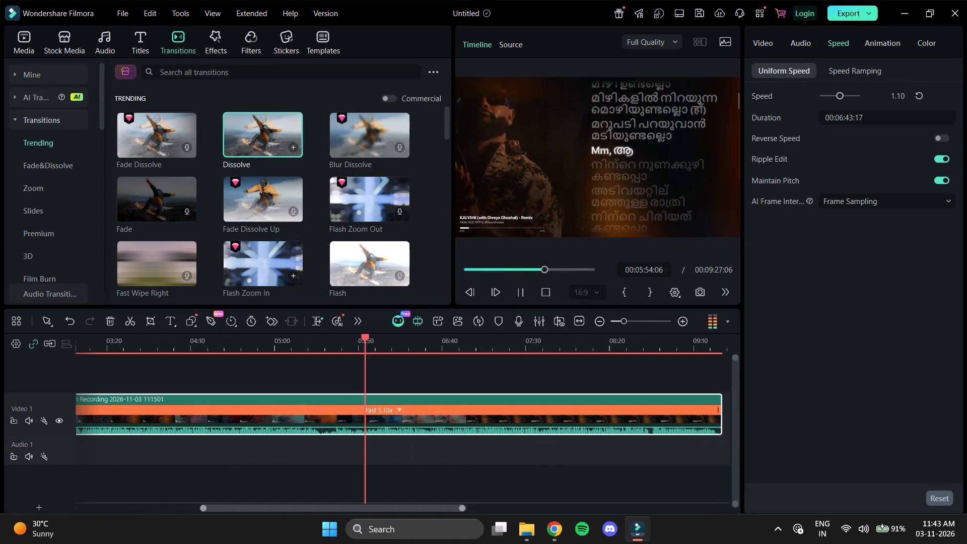
drag(696, 503, 764, 498)
drag(417, 511, 689, 505)
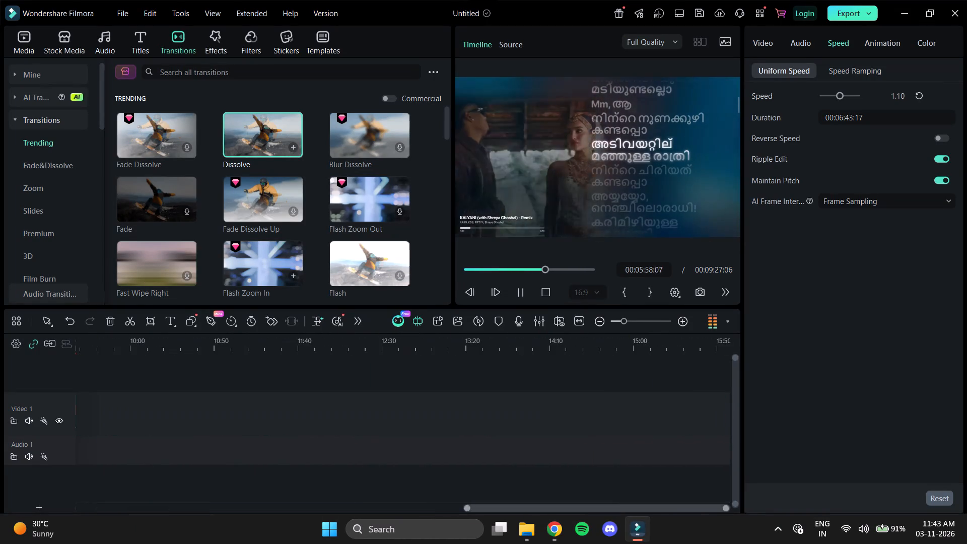
drag(689, 505, 758, 501)
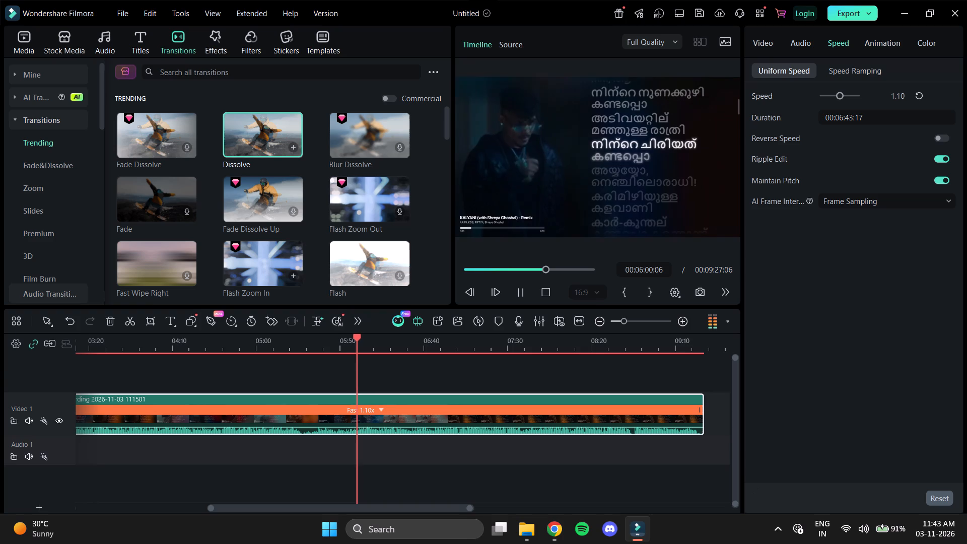
click(715, 506)
click(715, 506)
click(715, 506)
click(717, 506)
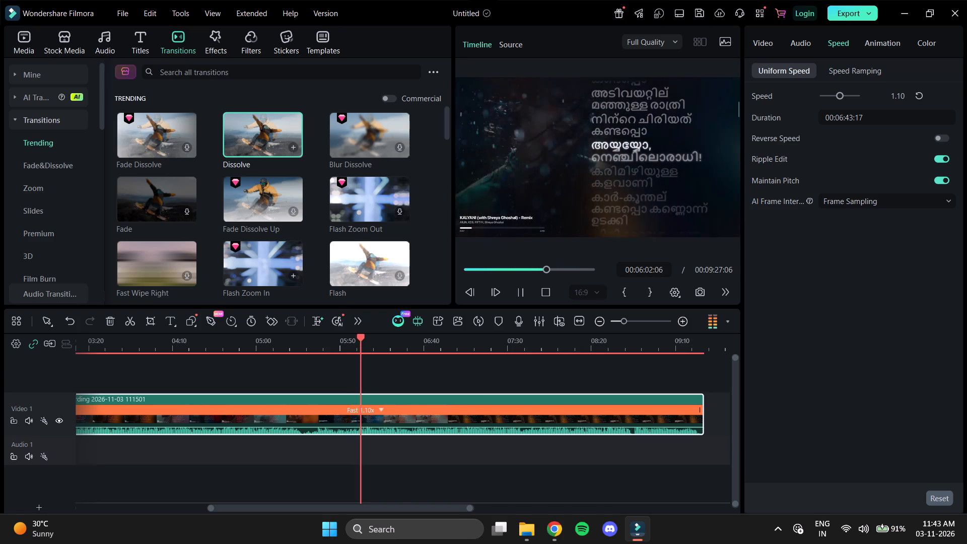
drag(623, 323, 613, 325)
click(35, 35)
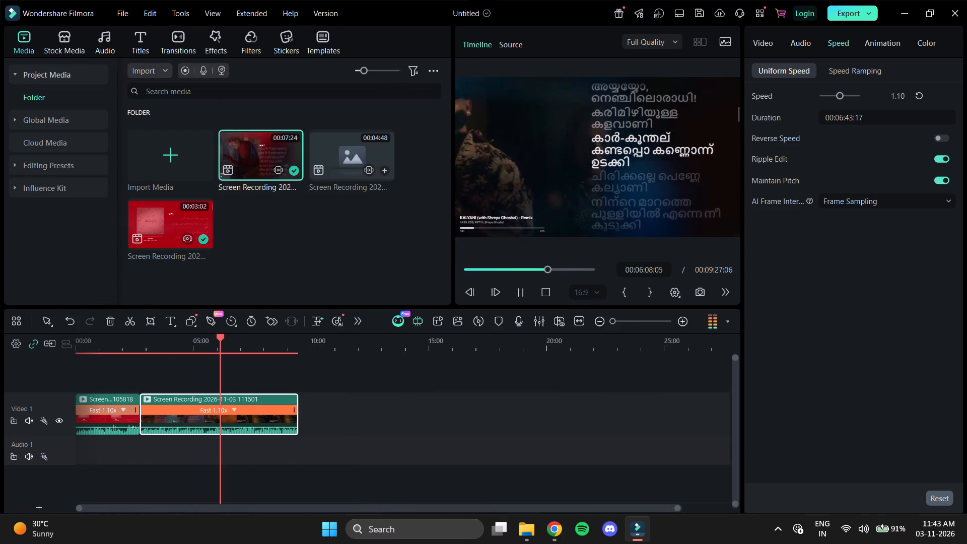
drag(352, 145, 302, 416)
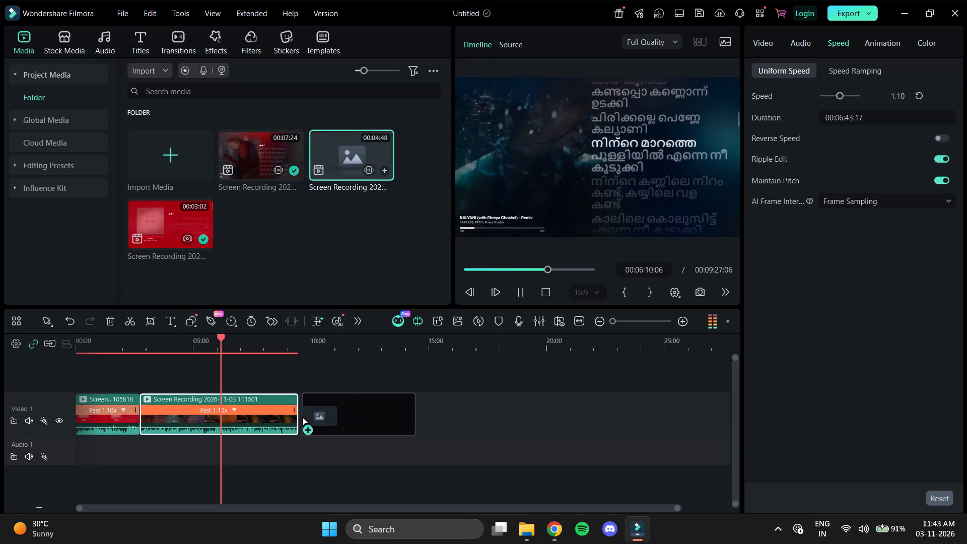
drag(302, 416, 300, 416)
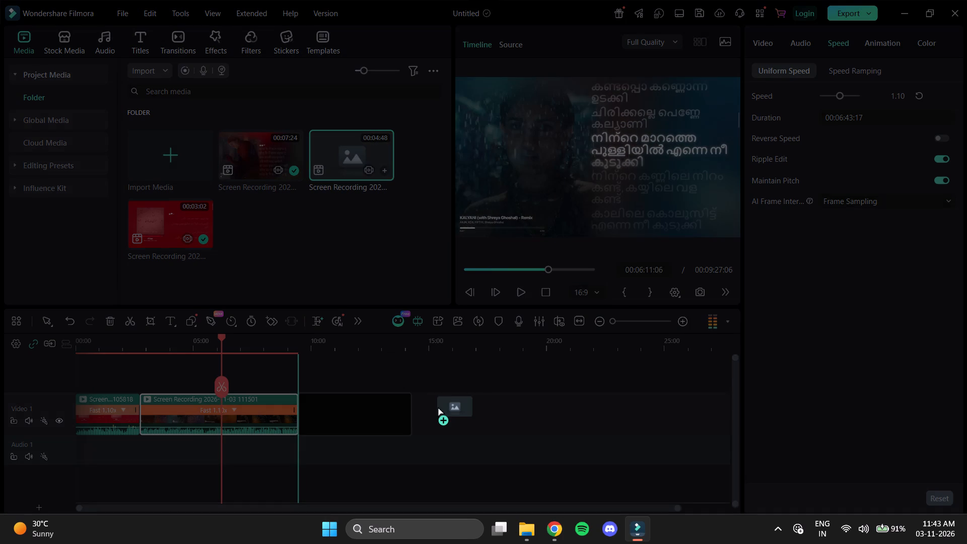
click(505, 290)
key(space)
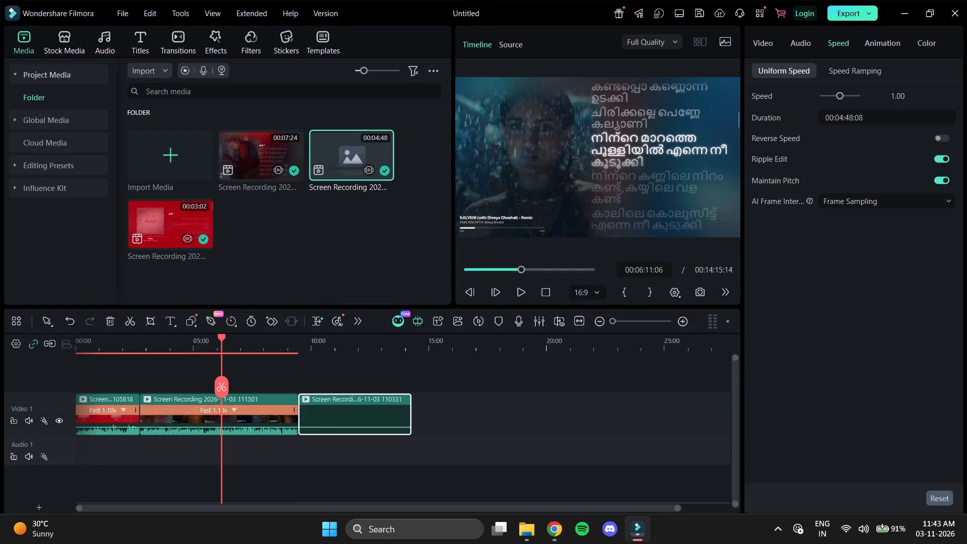
click(308, 375)
click(302, 375)
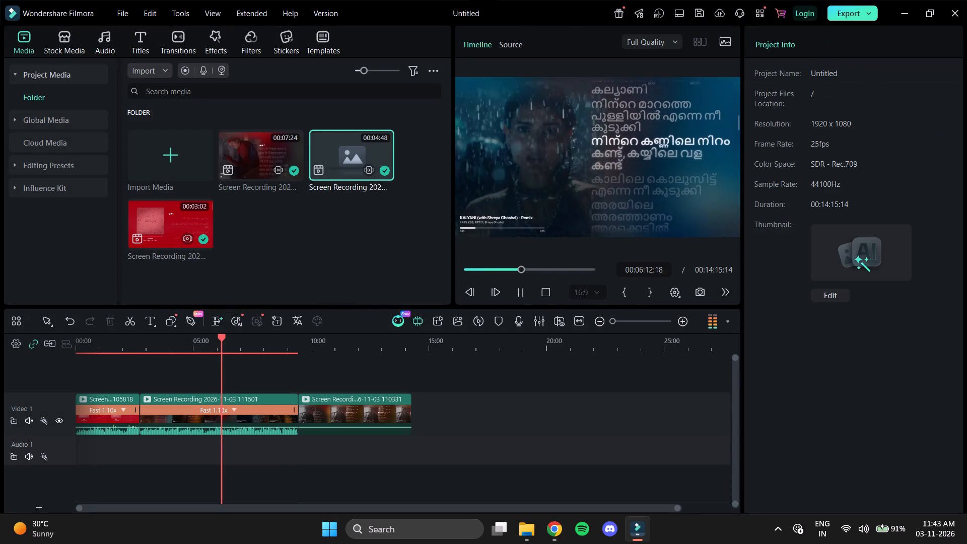
Add a Dissolve transition at the join between the 111501 and 110331 clips and play across it.
drag(224, 336, 297, 360)
key(space)
key(space)
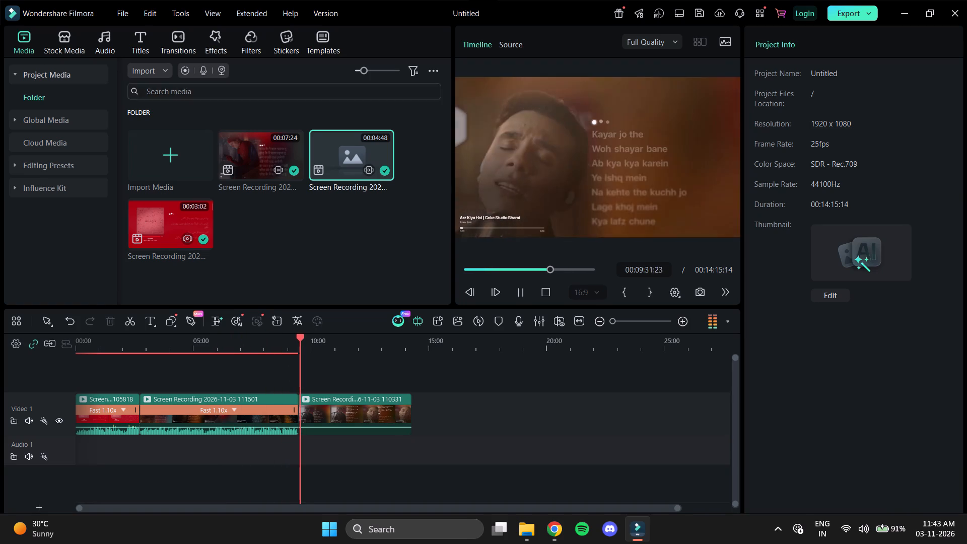
click(172, 45)
key(space)
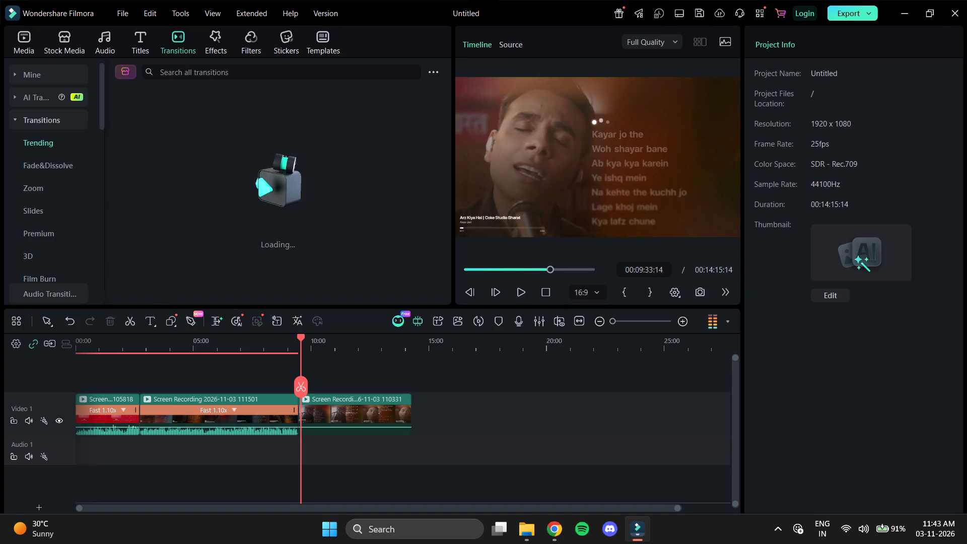
drag(301, 337, 290, 338)
key(space)
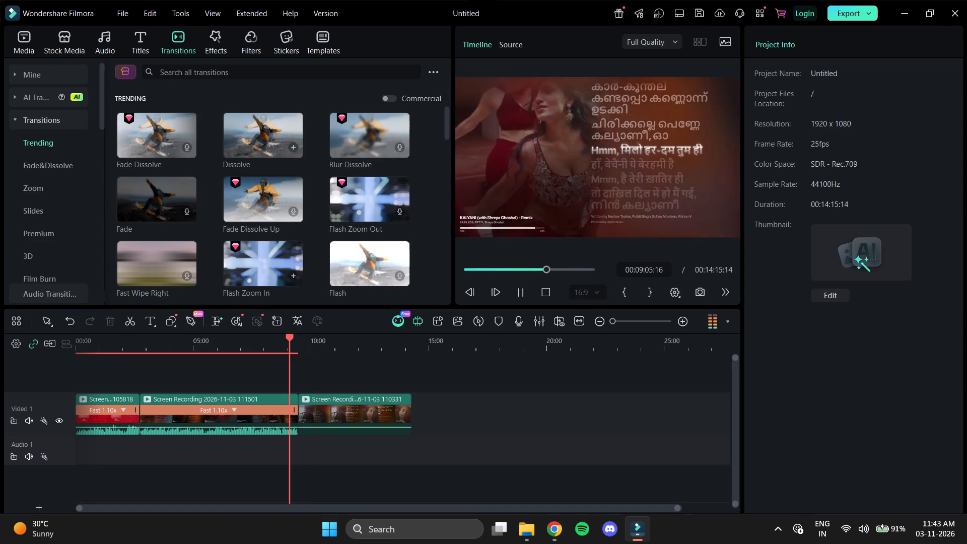
click(630, 324)
click(633, 323)
click(471, 374)
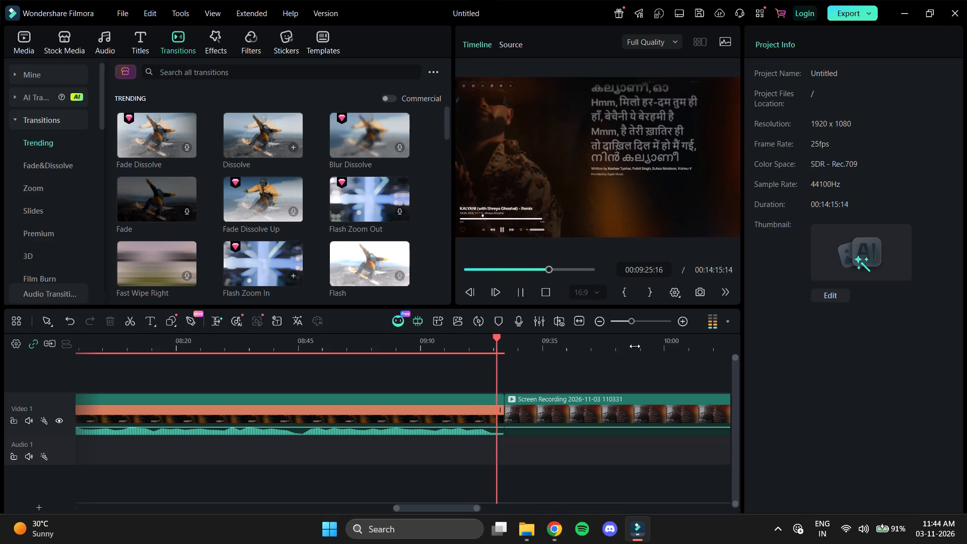
key(space)
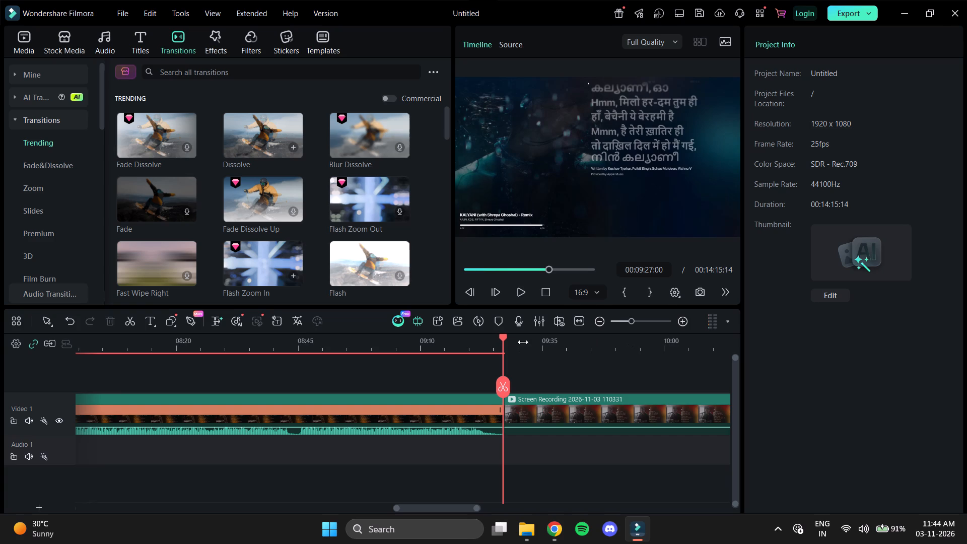
drag(504, 337, 492, 343)
click(499, 428)
key(space)
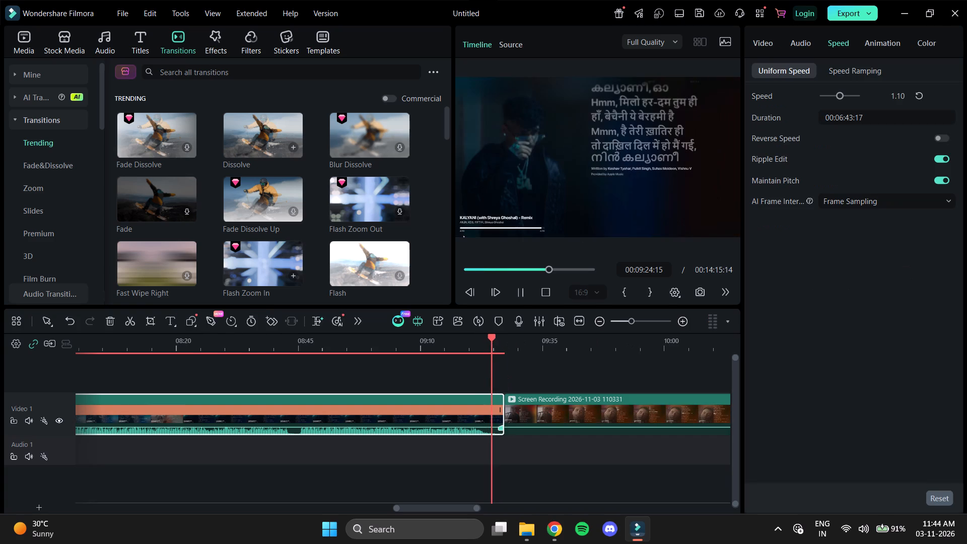
key(space)
drag(273, 126, 456, 397)
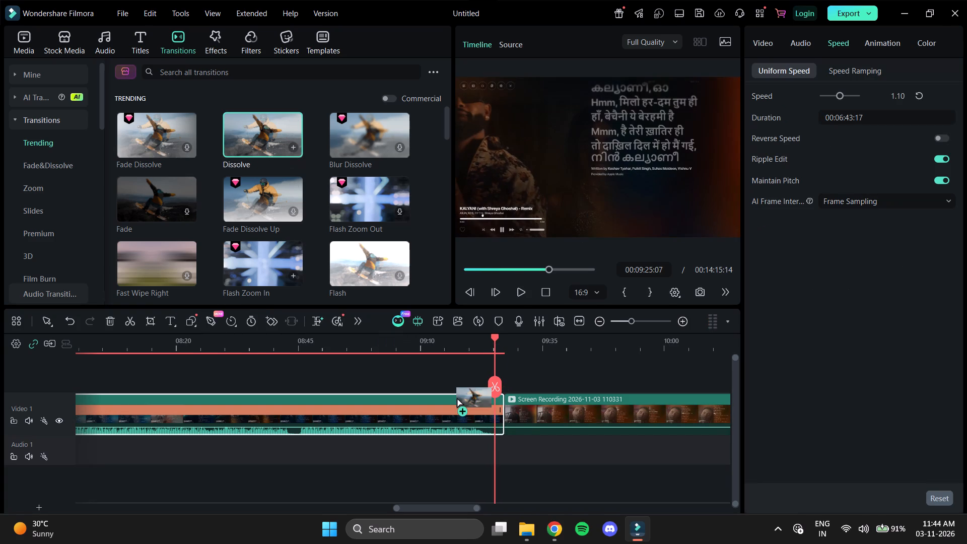
drag(456, 397, 489, 417)
key(space)
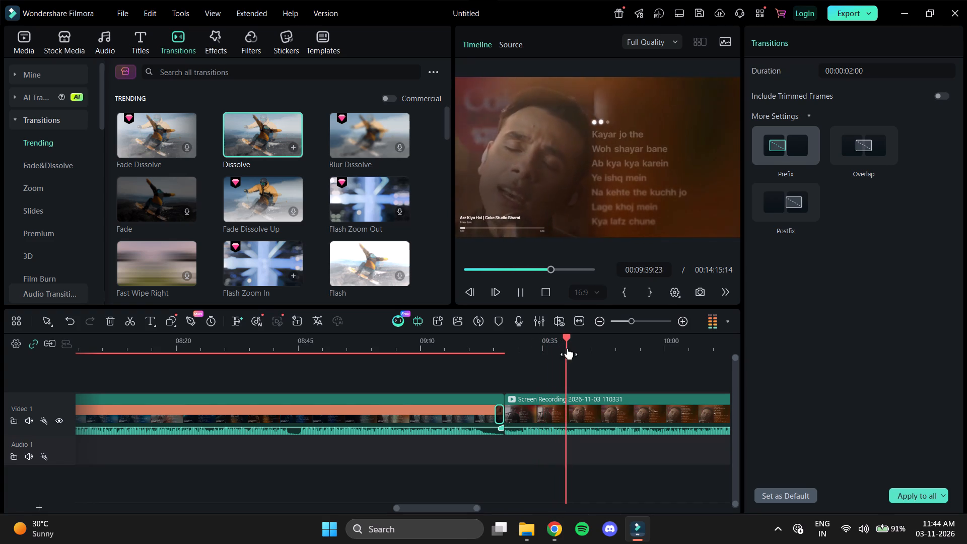
Select the 110331 clip, set its uniform speed to 1.10 and play part of it.
click(535, 406)
click(895, 95)
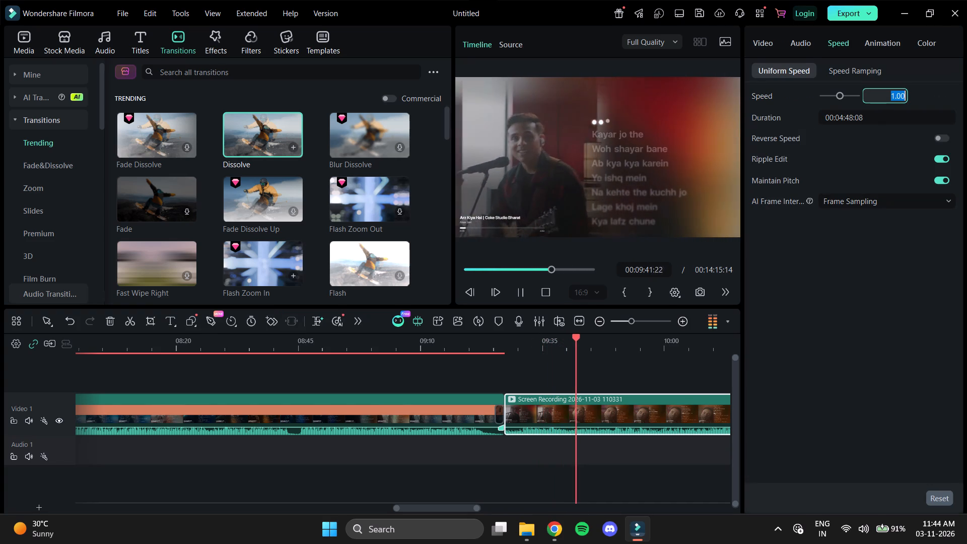
click(903, 97)
click(903, 98)
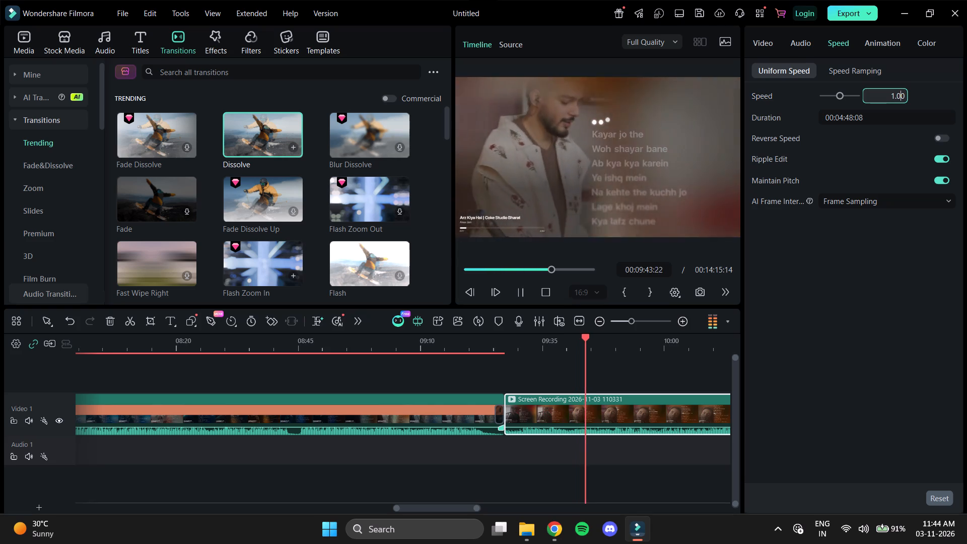
key(BackSpace)
key(1)
click(920, 94)
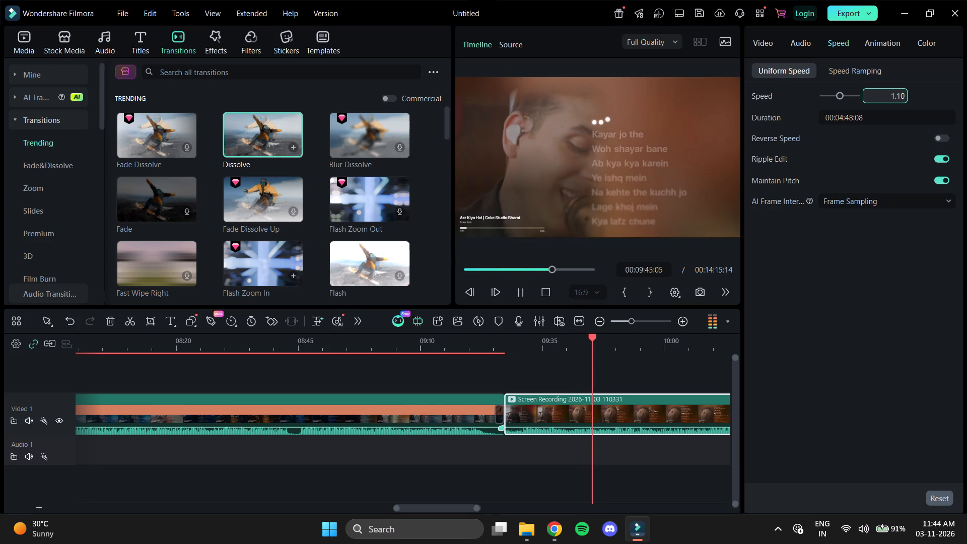
key(space)
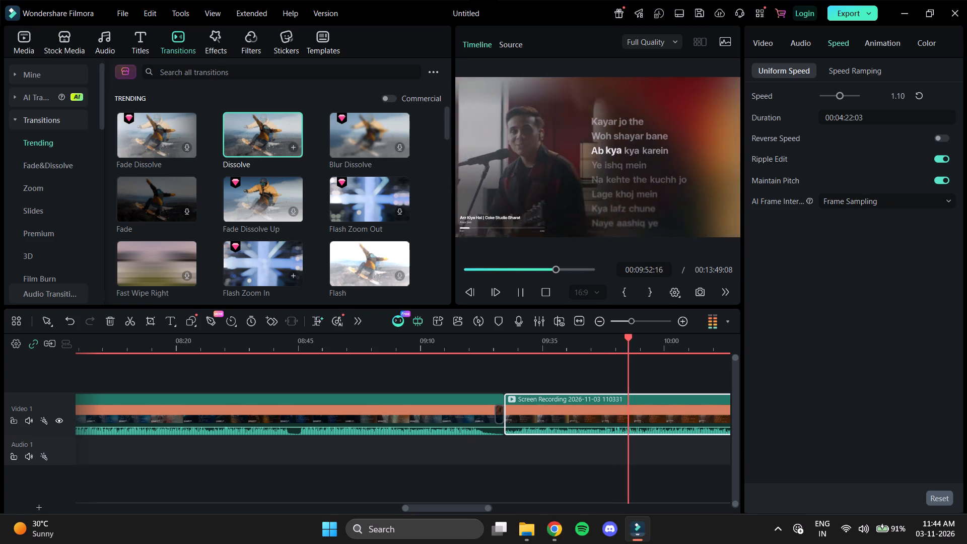
click(573, 477)
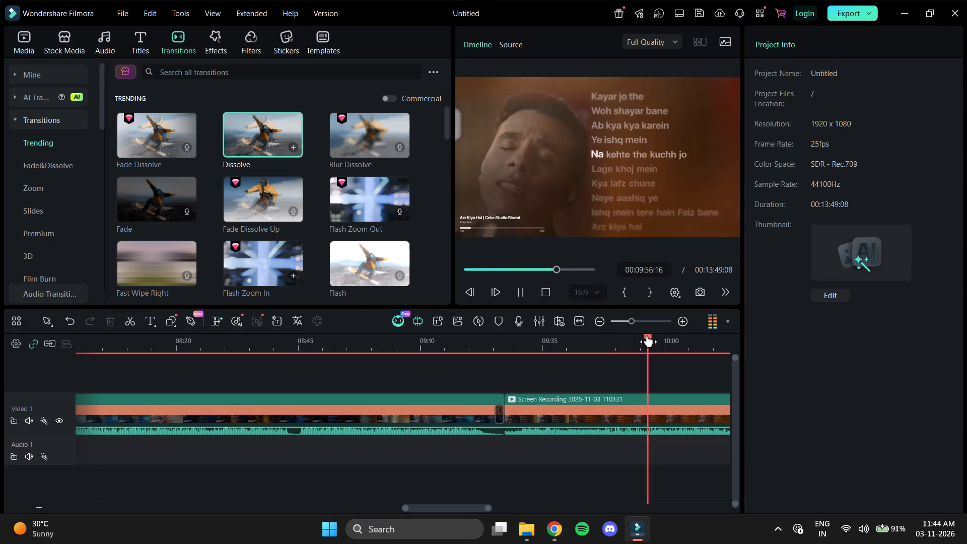
key(space)
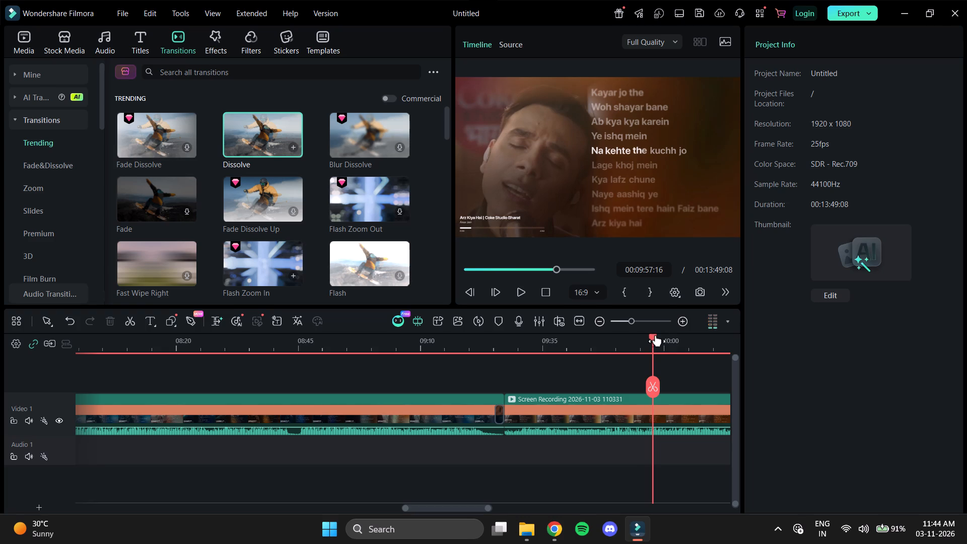
Select all three clips on Video 1, set their audio equalizer to the Classic preset and start playback.
drag(653, 335, 158, 357)
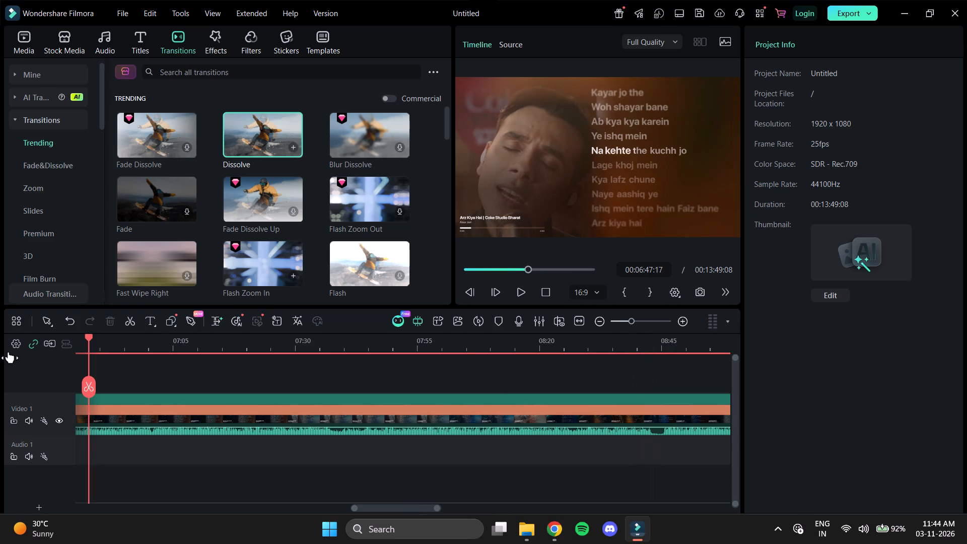
drag(628, 322, 595, 329)
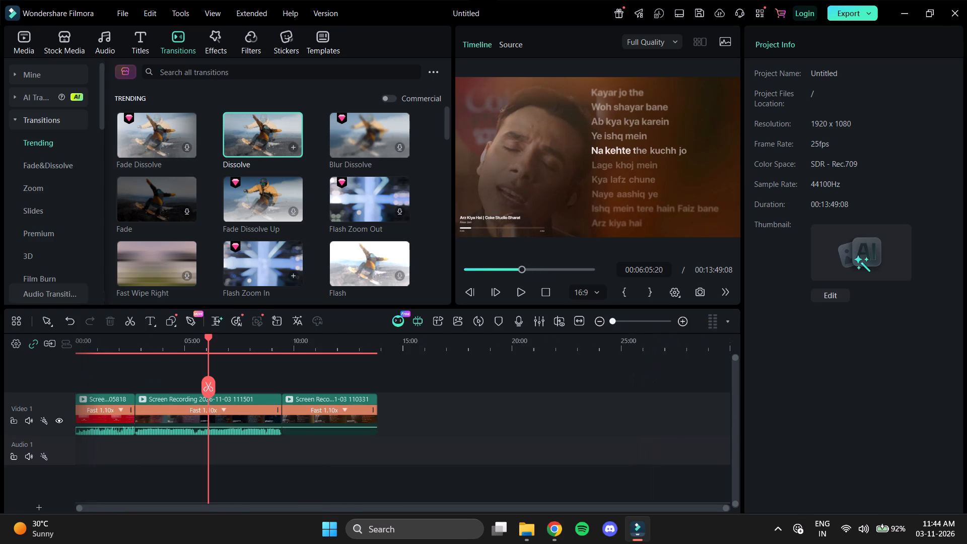
drag(387, 463, 79, 401)
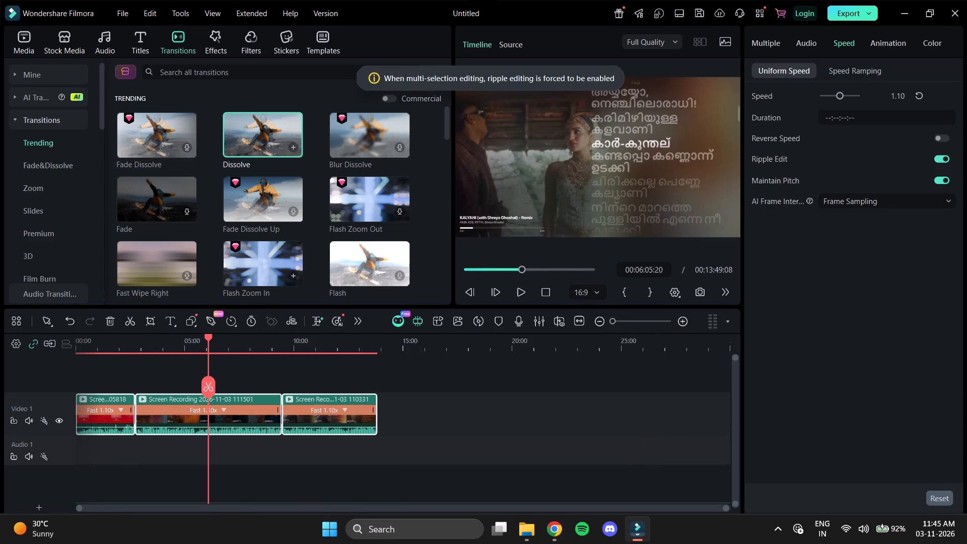
click(803, 47)
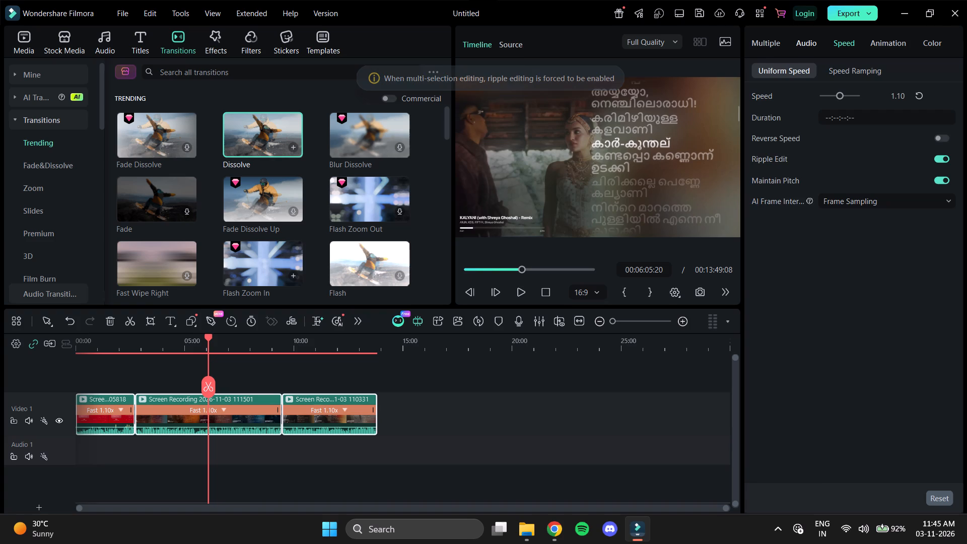
click(803, 41)
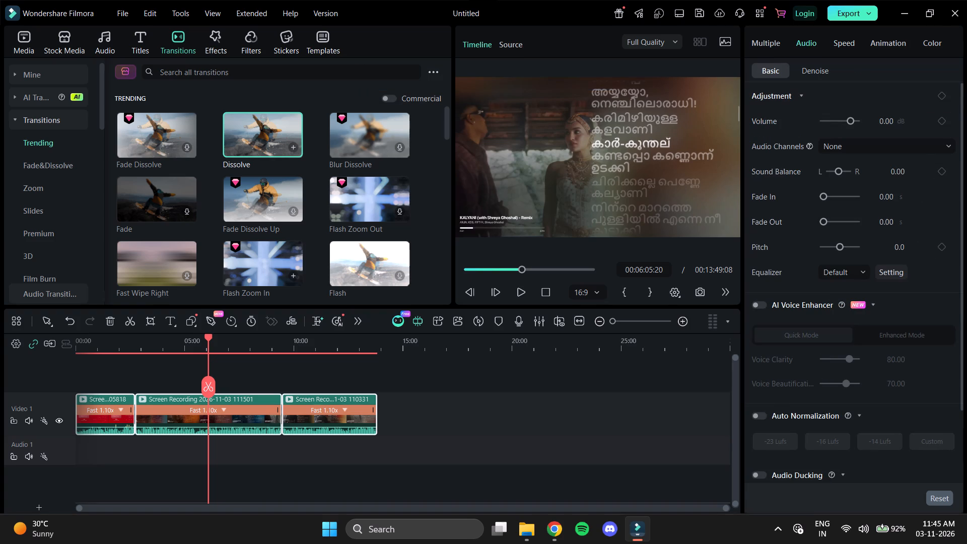
click(848, 275)
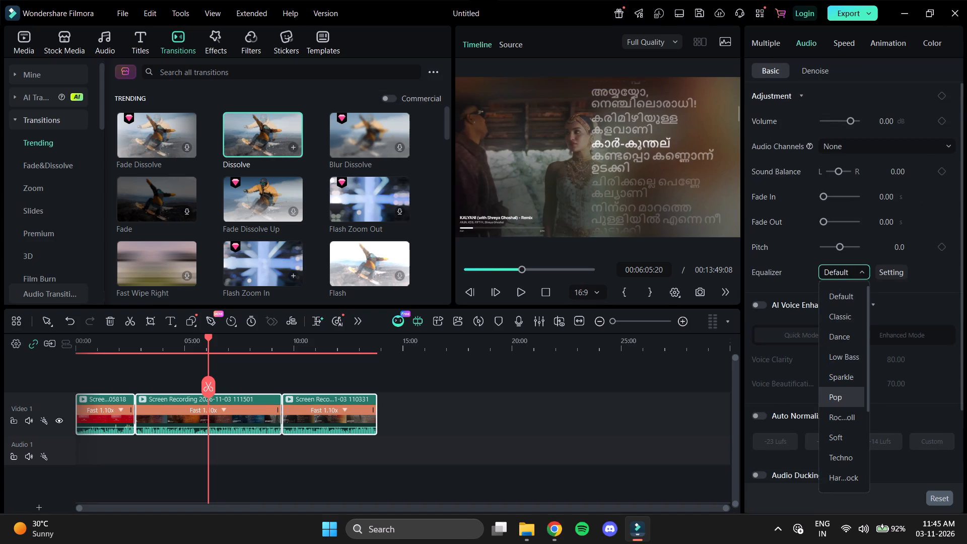
click(844, 321)
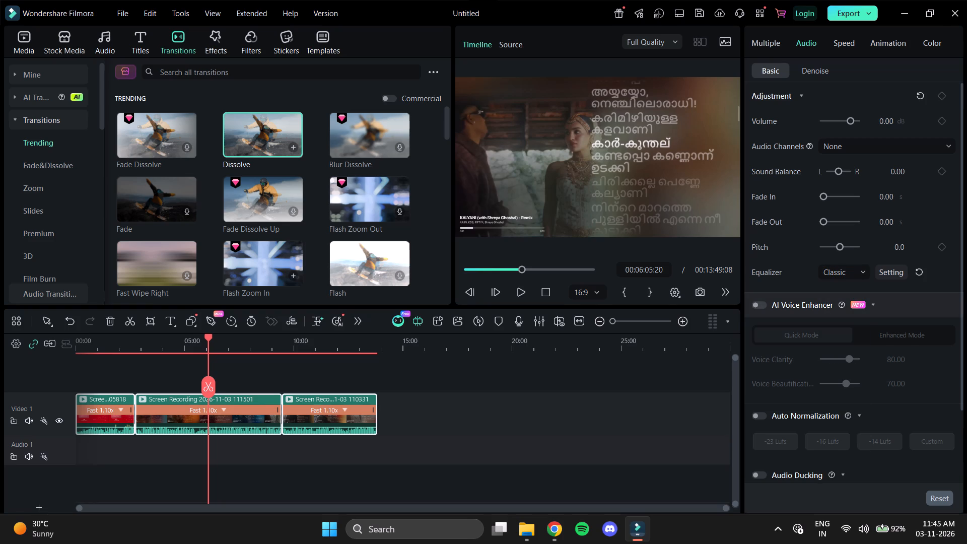
key(space)
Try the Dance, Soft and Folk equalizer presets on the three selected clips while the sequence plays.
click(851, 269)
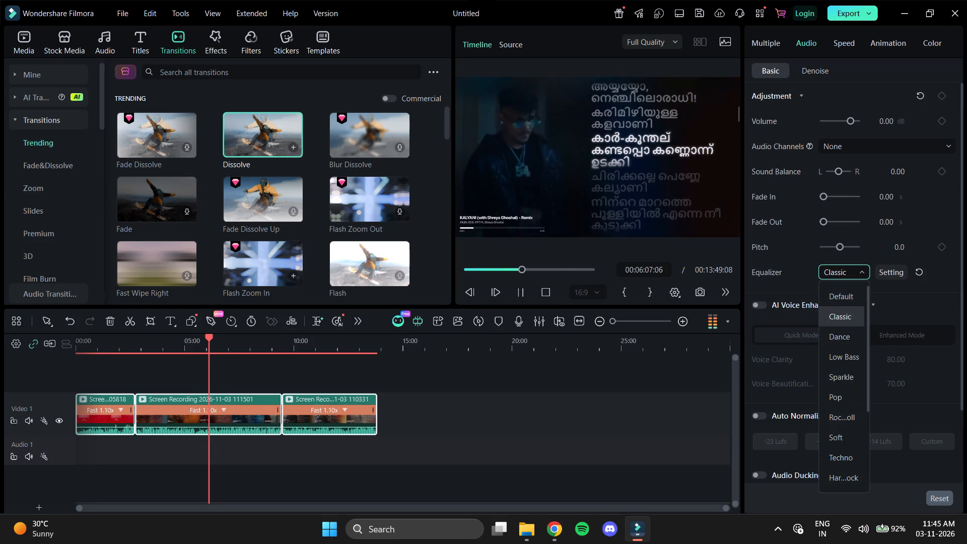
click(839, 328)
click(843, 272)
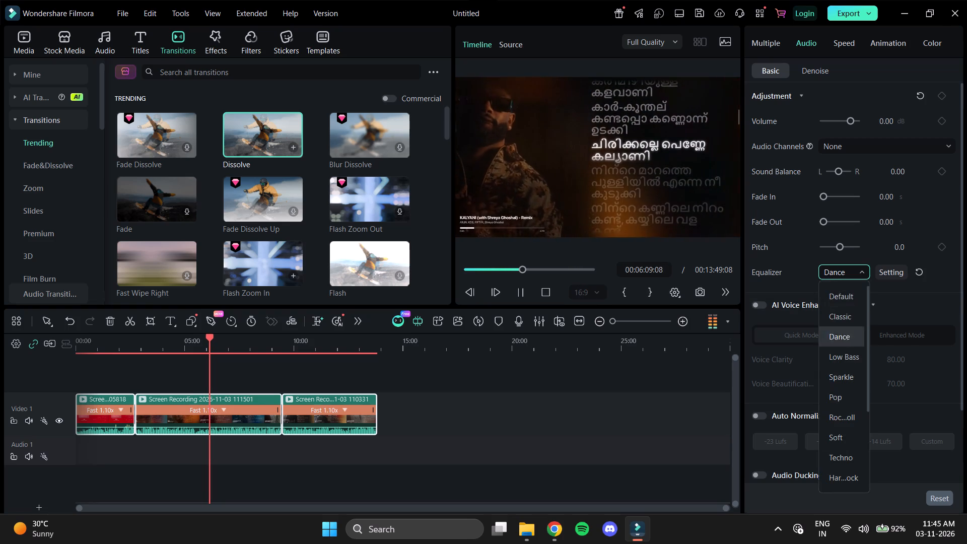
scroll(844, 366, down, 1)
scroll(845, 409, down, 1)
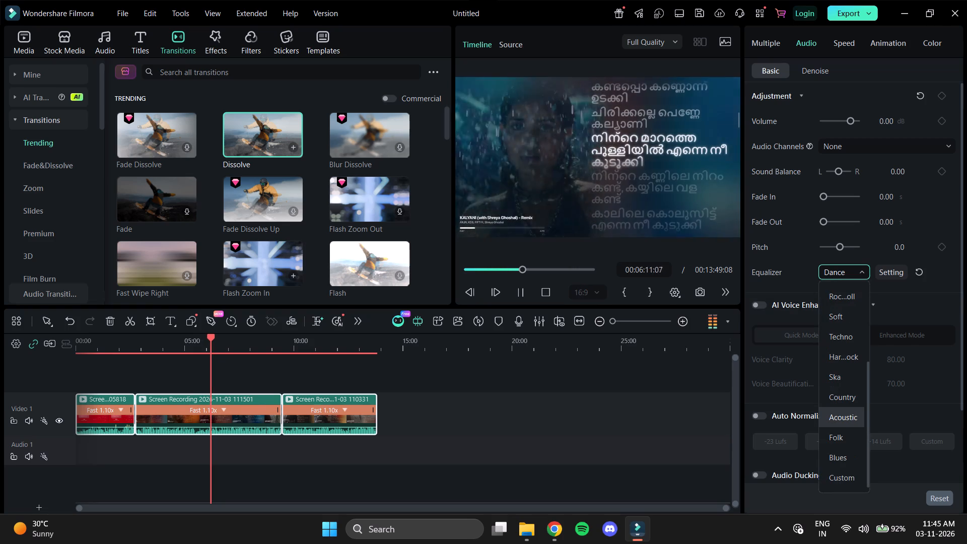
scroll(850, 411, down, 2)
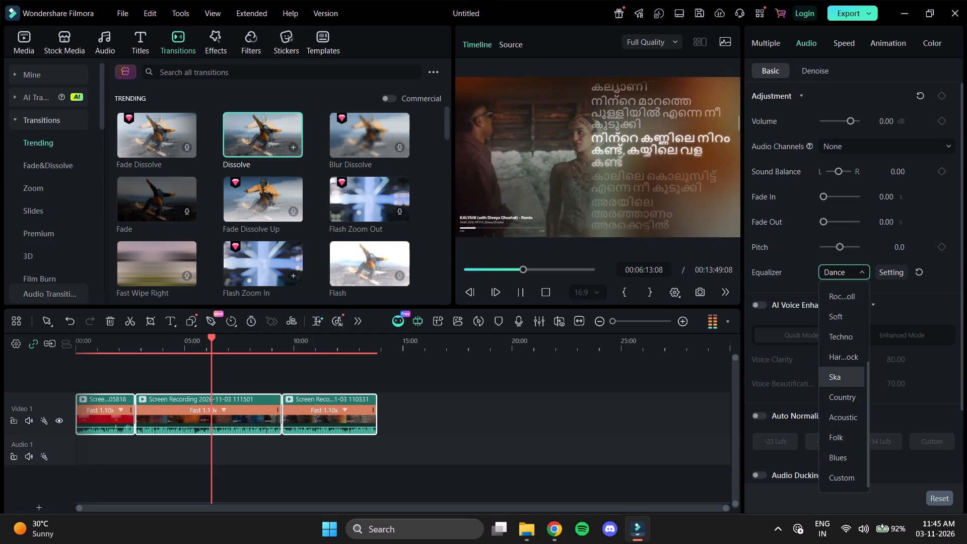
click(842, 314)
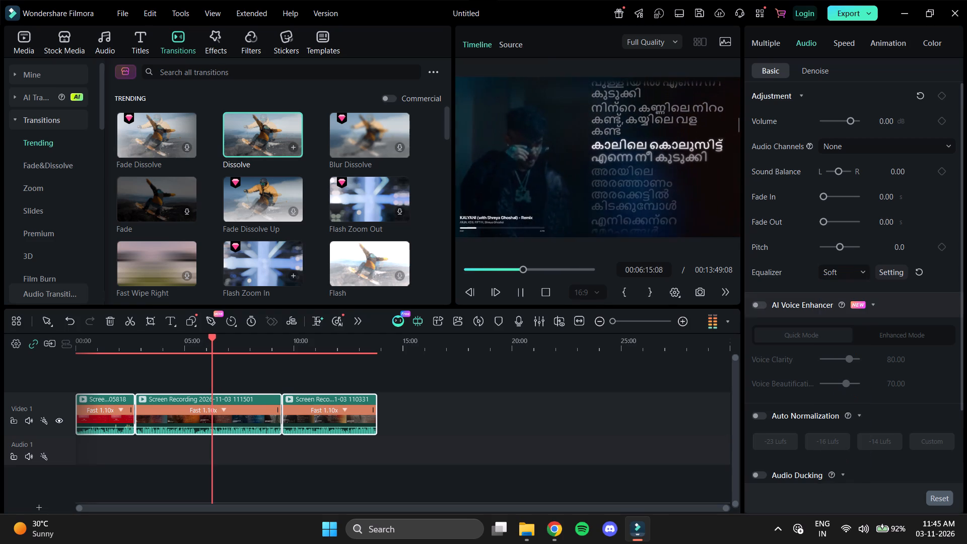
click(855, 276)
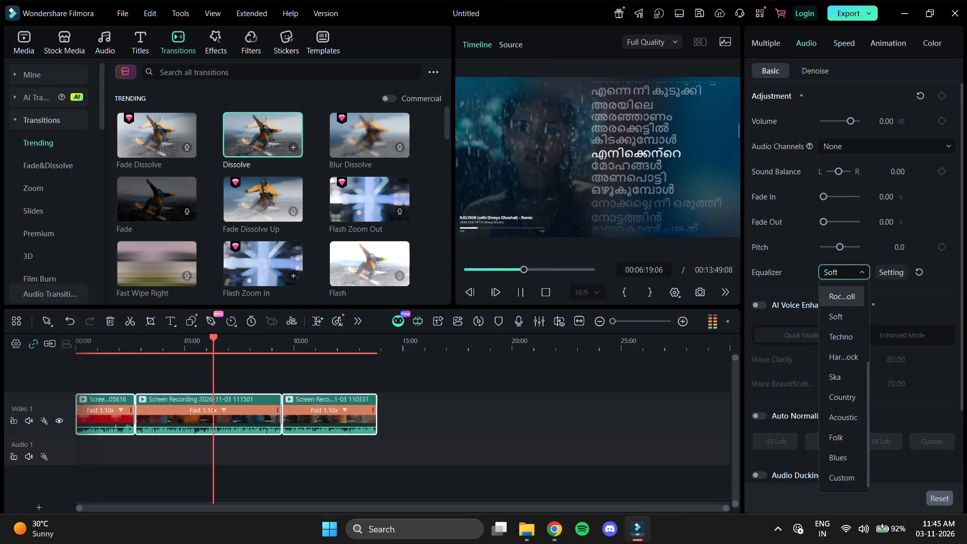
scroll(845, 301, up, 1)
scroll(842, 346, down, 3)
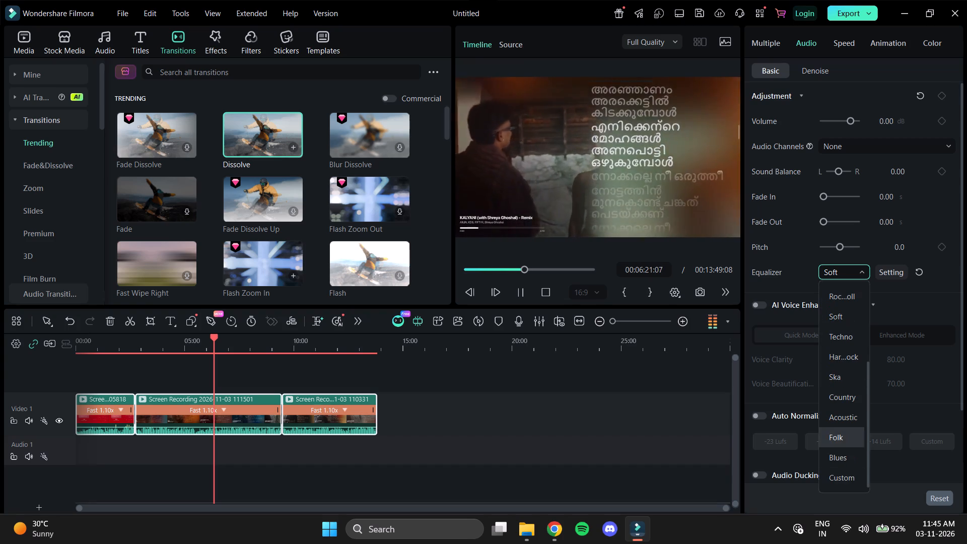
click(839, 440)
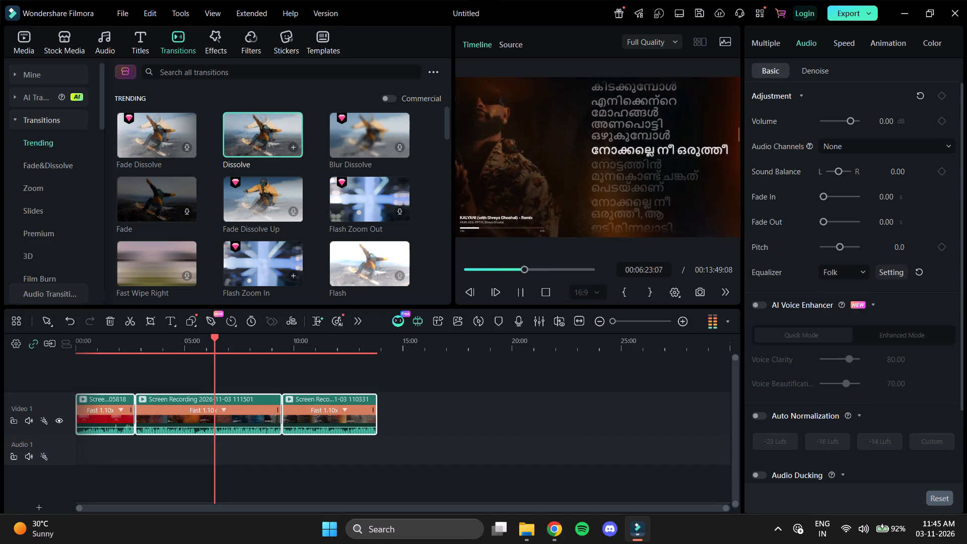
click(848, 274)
Browse the presets in the Customize Equalizer settings and apply Classic to the three selected clips.
click(900, 276)
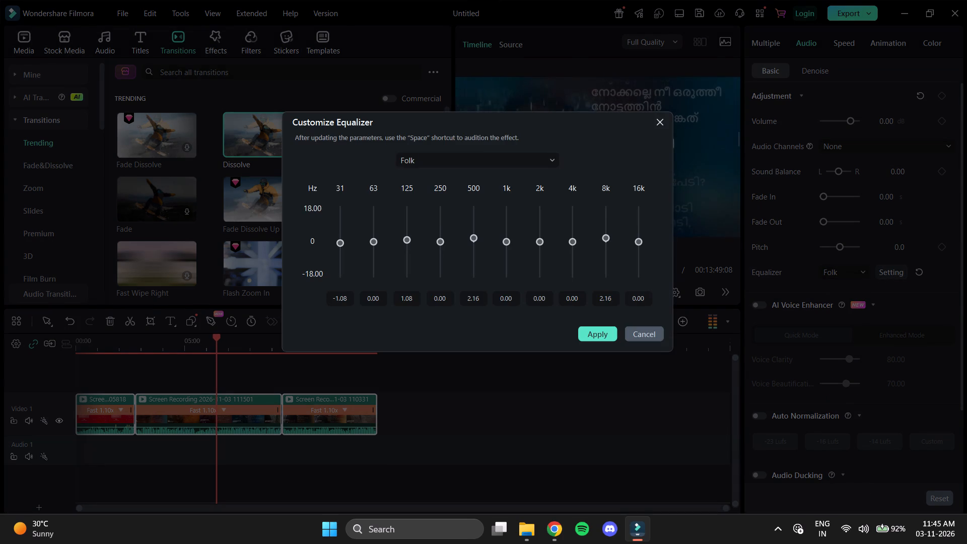
click(531, 155)
scroll(480, 224, down, 4)
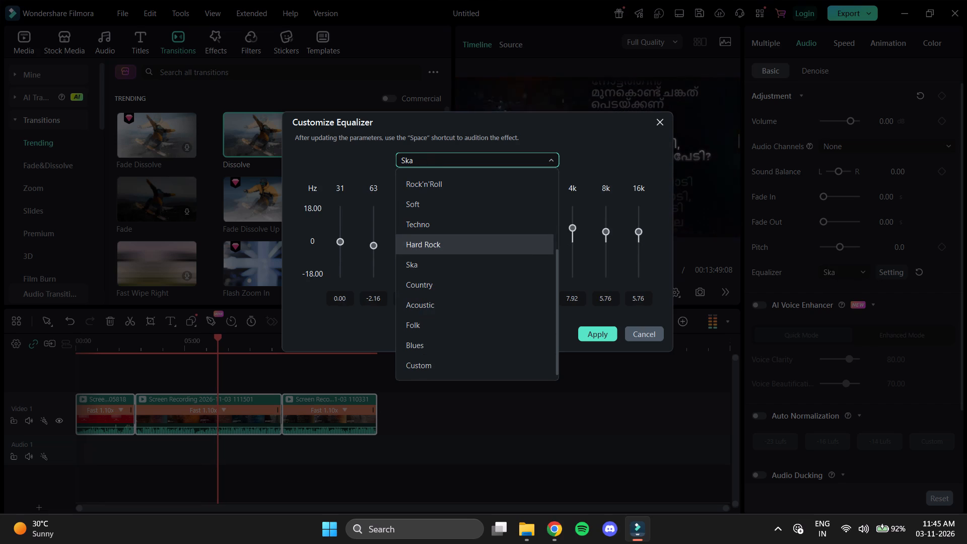
scroll(438, 201, up, 1)
scroll(446, 249, up, 3)
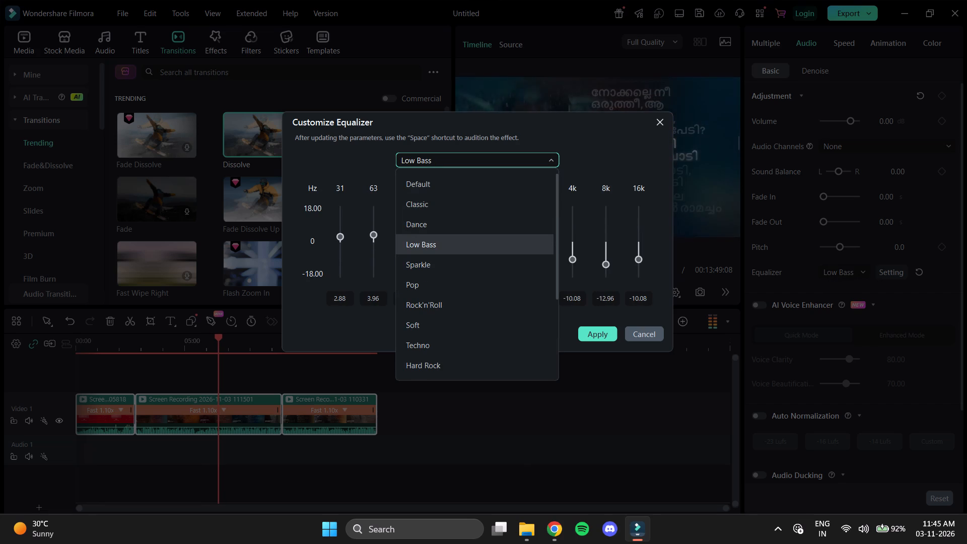
click(442, 200)
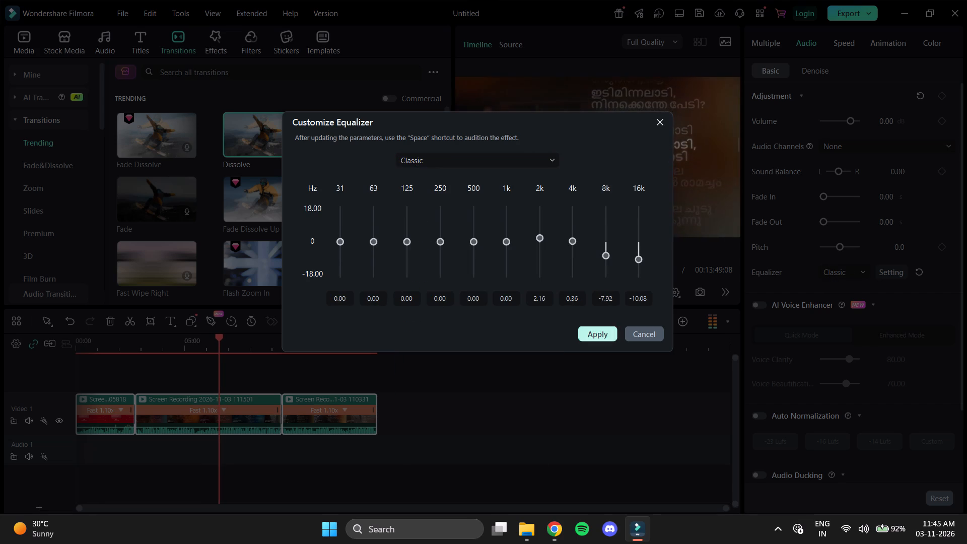
click(583, 331)
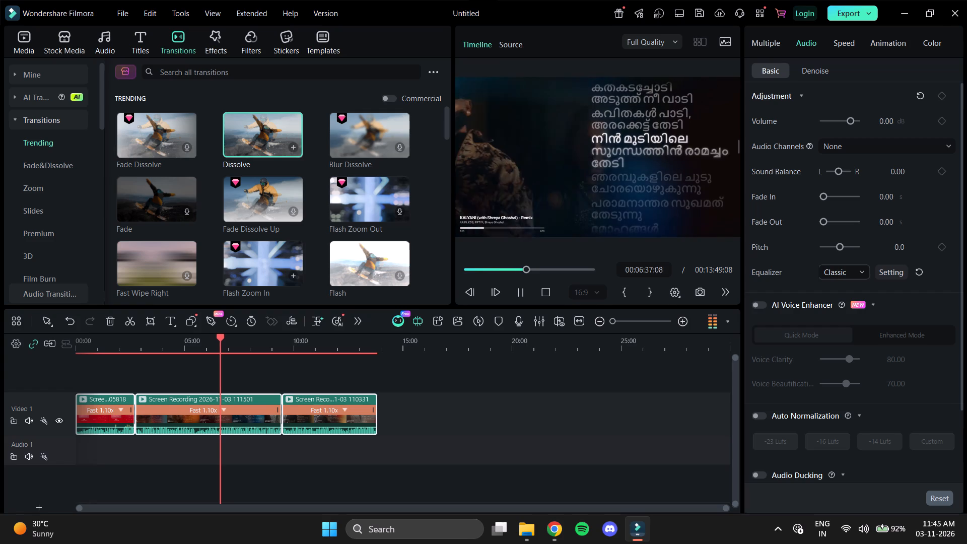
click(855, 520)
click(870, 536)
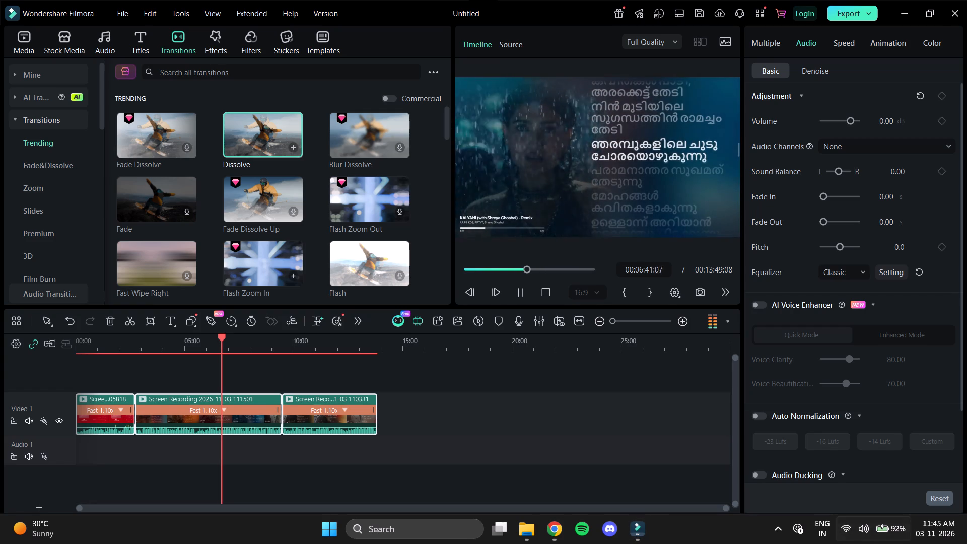
Raise the system volume to 100.
drag(913, 456, 921, 454)
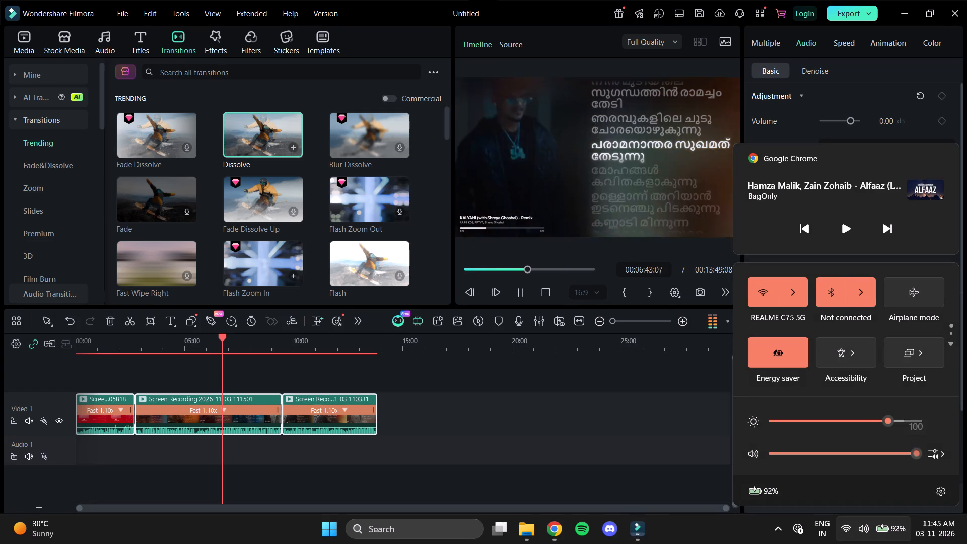
click(616, 489)
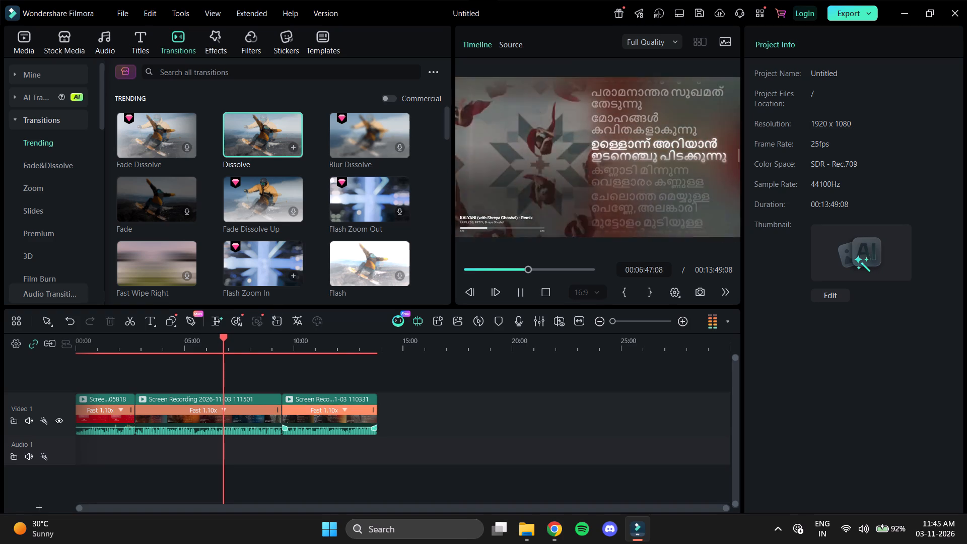
Select all three clips on Video 1 and set their audio volume to 20.00 dB.
drag(73, 369, 232, 448)
drag(84, 371, 387, 471)
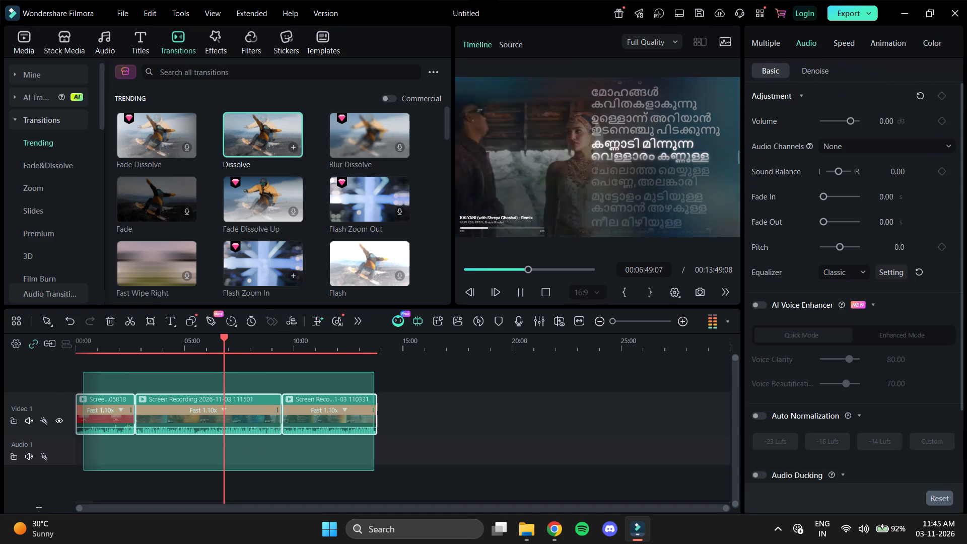
drag(387, 471, 406, 469)
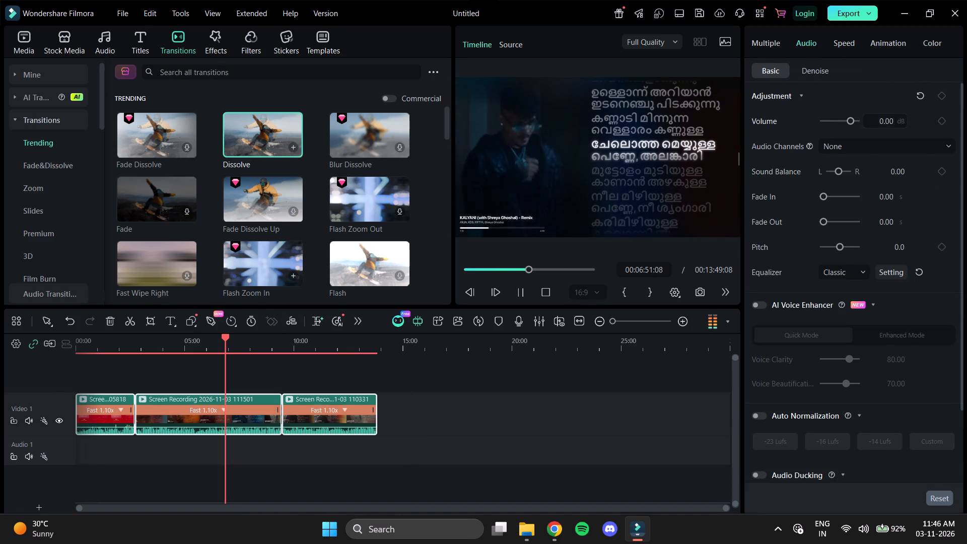
click(858, 120)
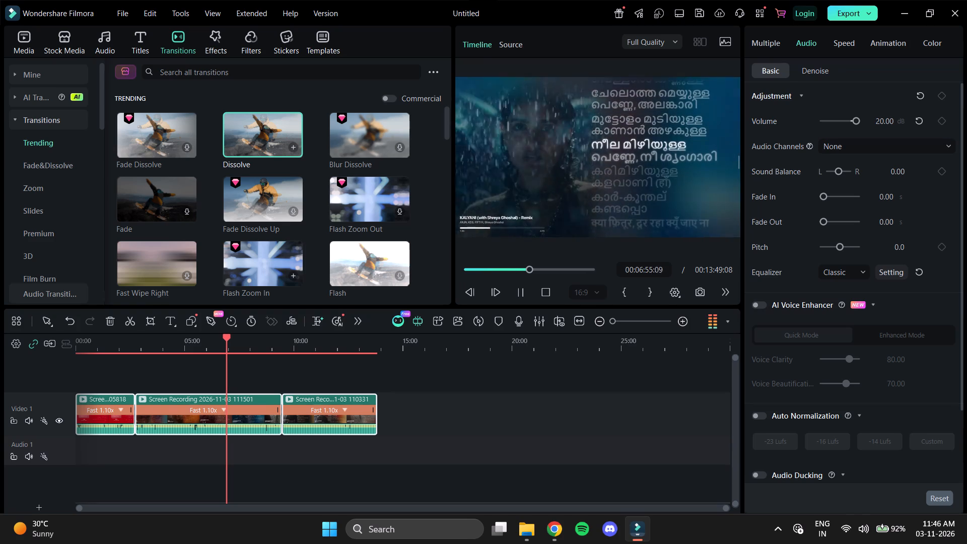
scroll(882, 478, down, 2)
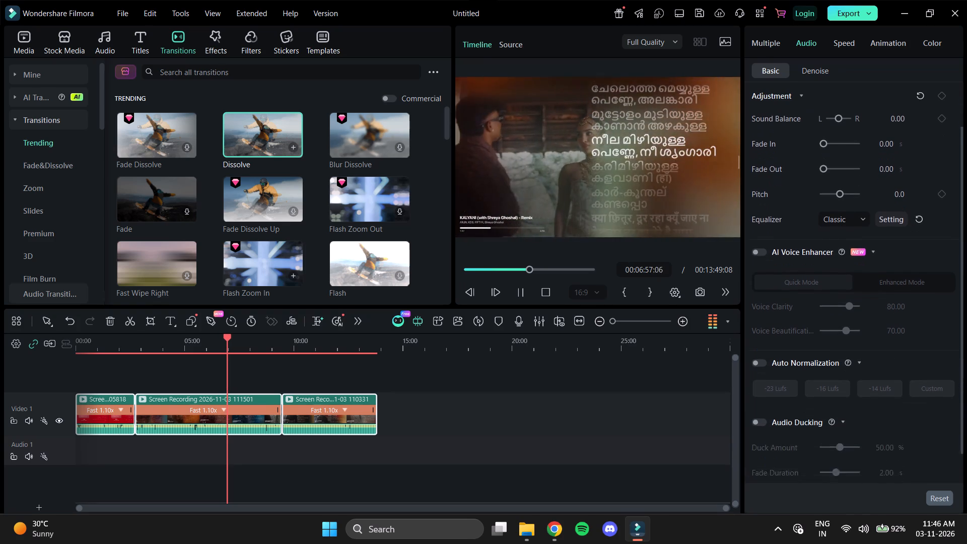
scroll(914, 416, down, 1)
click(874, 543)
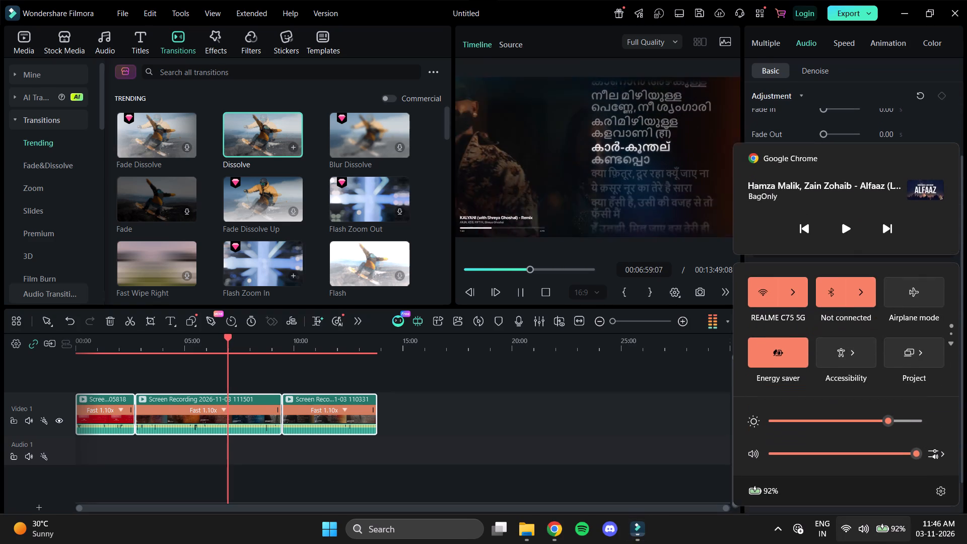
click(876, 537)
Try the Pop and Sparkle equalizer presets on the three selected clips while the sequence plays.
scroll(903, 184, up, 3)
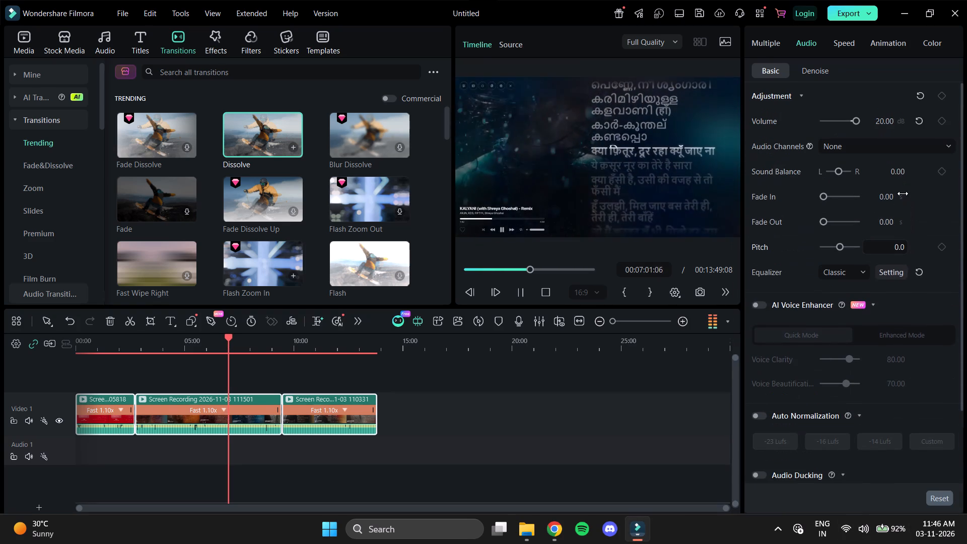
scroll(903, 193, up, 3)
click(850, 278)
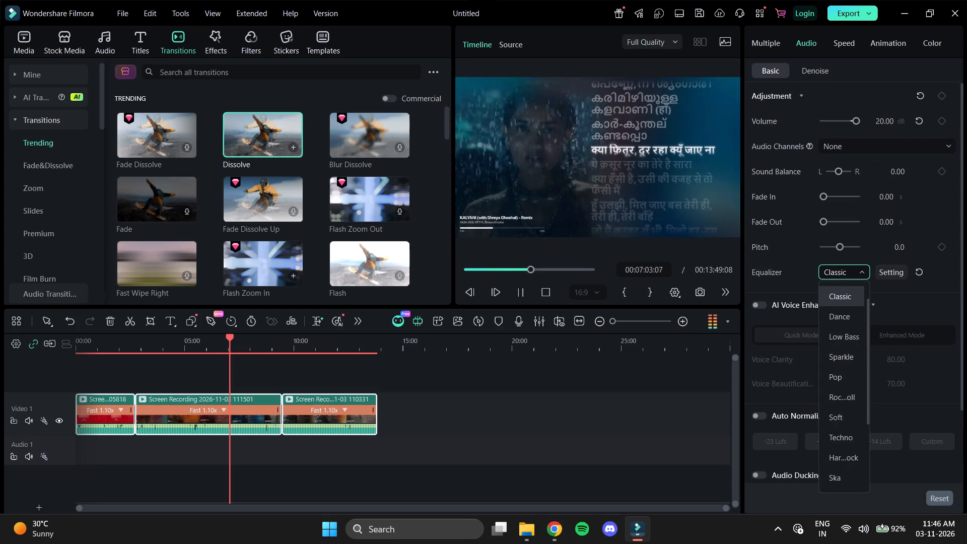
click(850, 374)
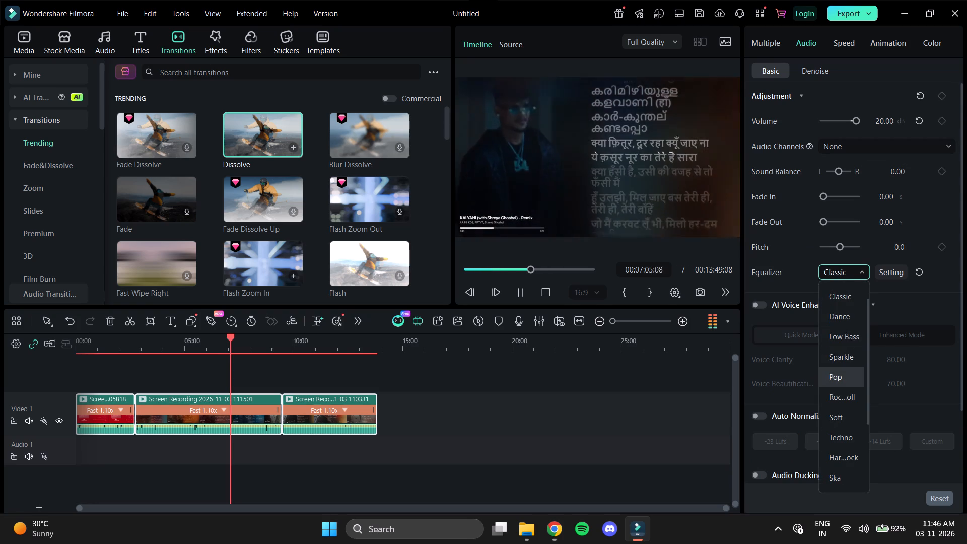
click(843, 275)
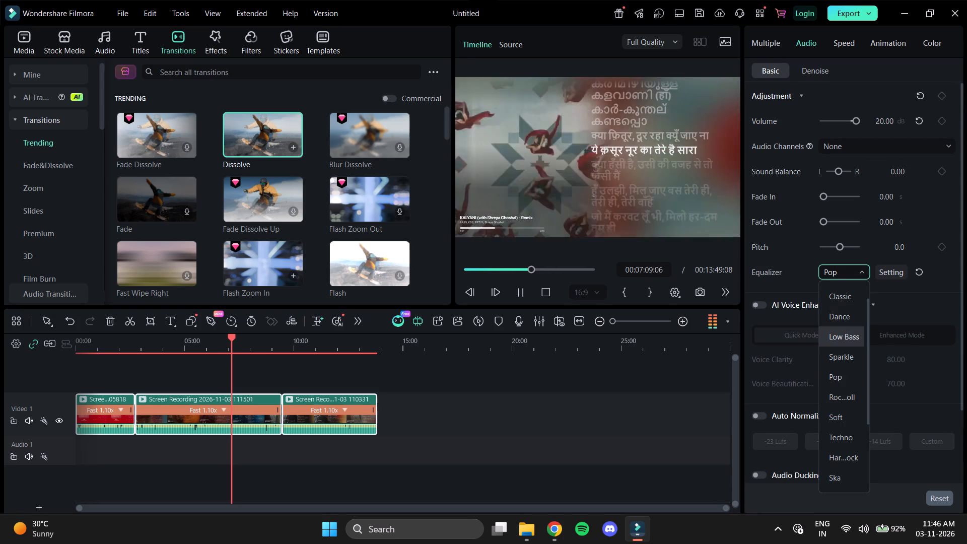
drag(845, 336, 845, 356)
Set the audio equalizer of the three selected clips to the Acoustic preset.
click(863, 268)
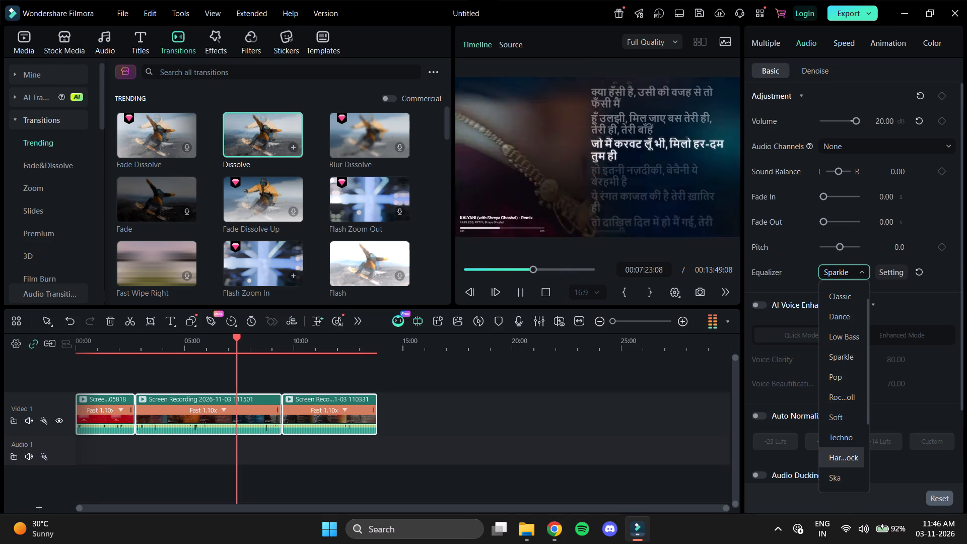
scroll(838, 456, down, 1)
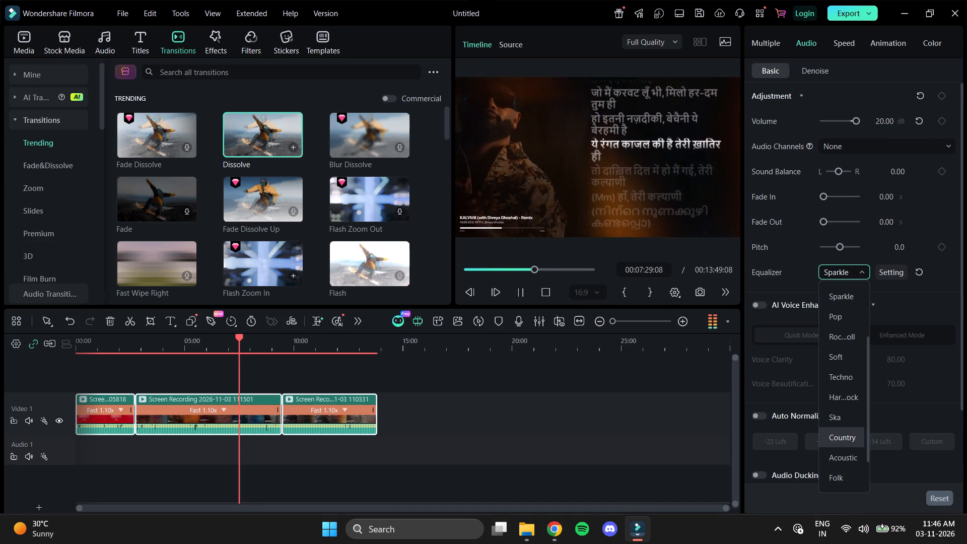
click(833, 458)
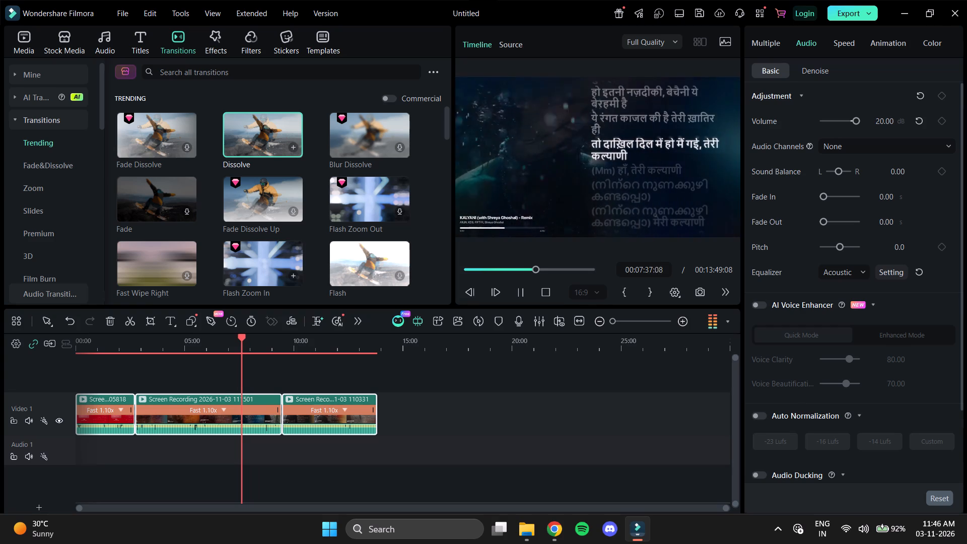
Open the export settings for the sequence and set the output quality to High.
click(857, 12)
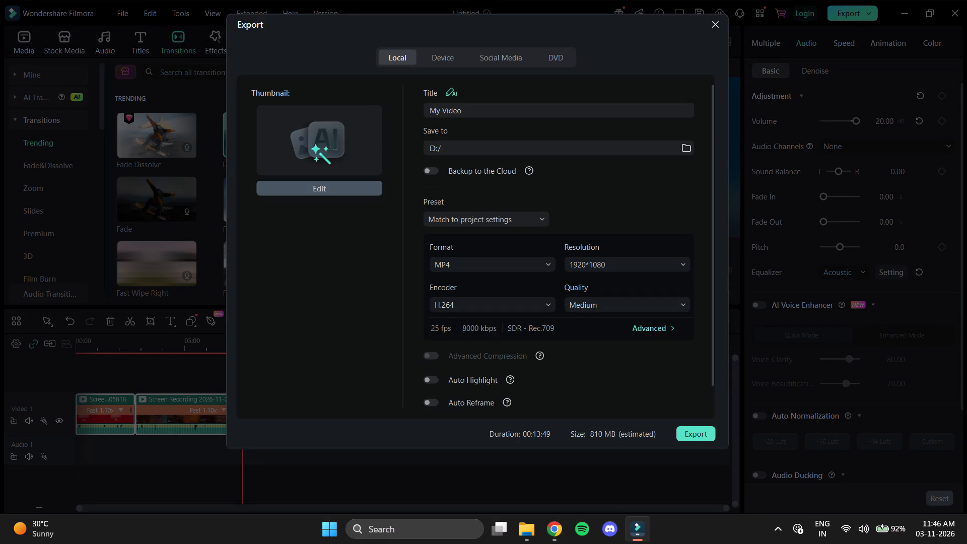
click(589, 304)
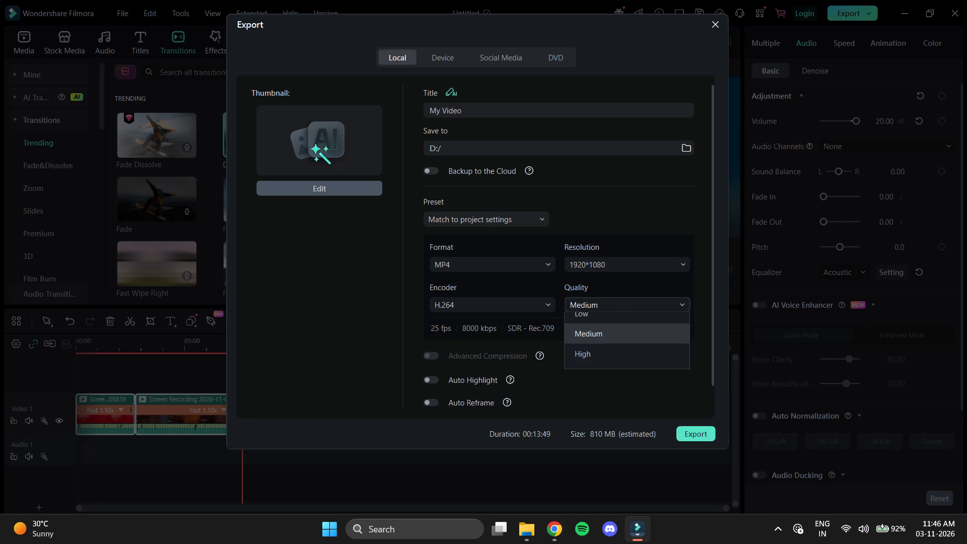
click(600, 376)
click(646, 317)
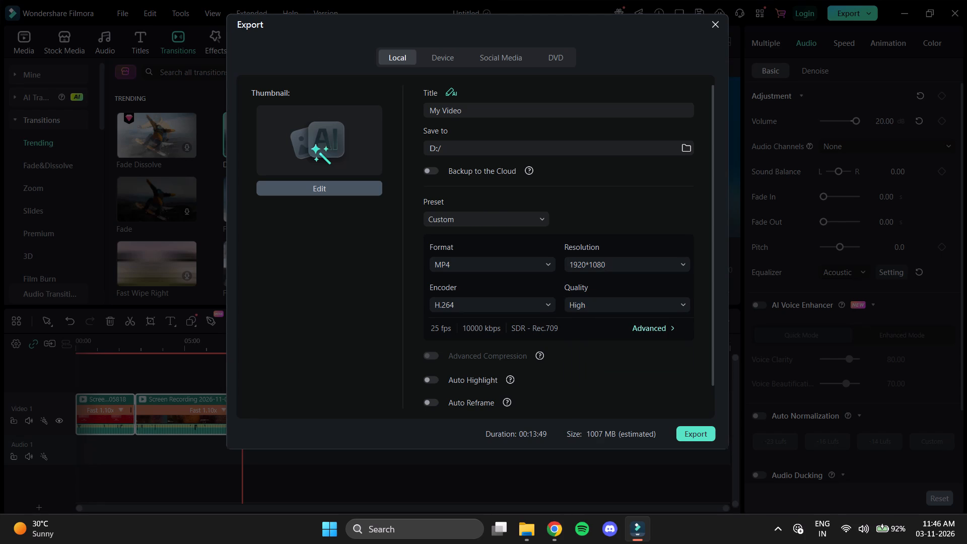
Change the export title to "title track".
click(644, 325)
drag(488, 111, 415, 114)
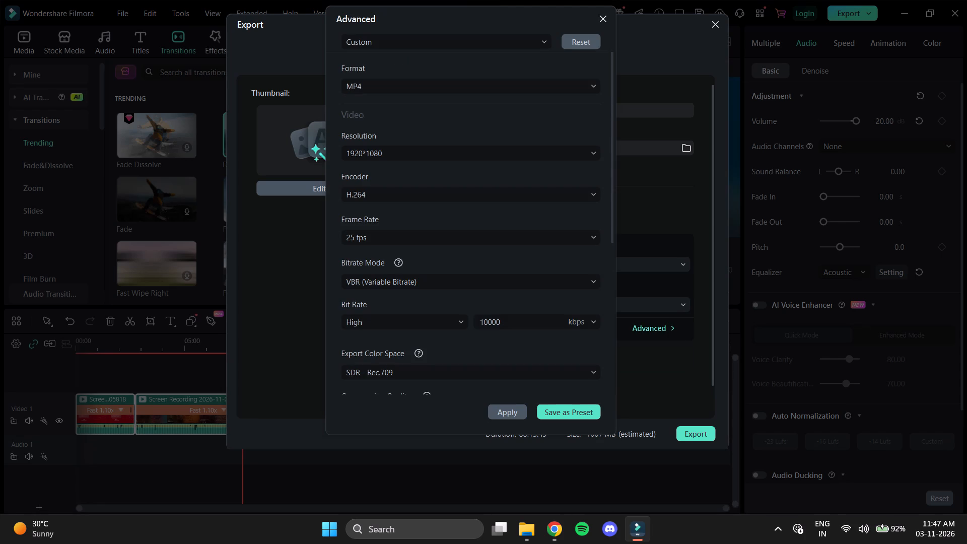
click(606, 16)
drag(491, 115, 403, 115)
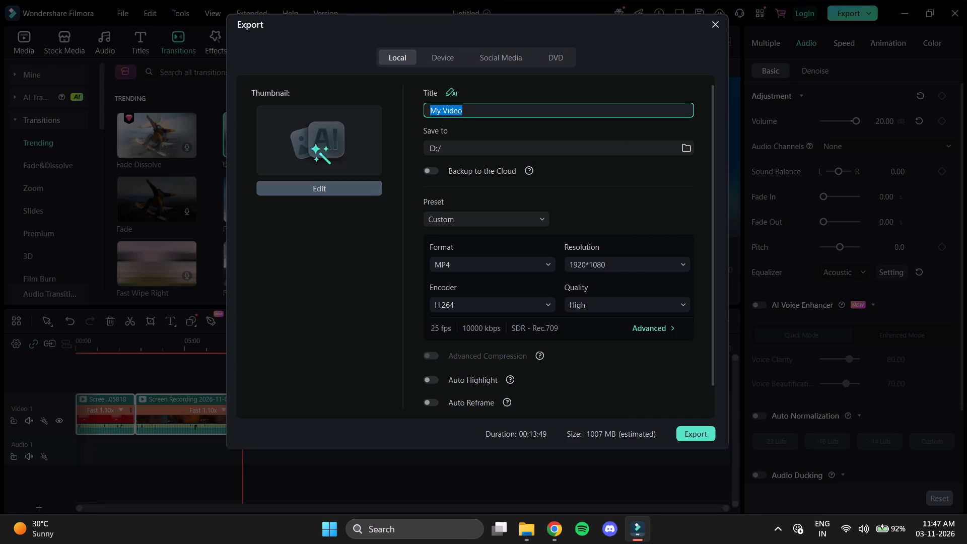
text(title track)
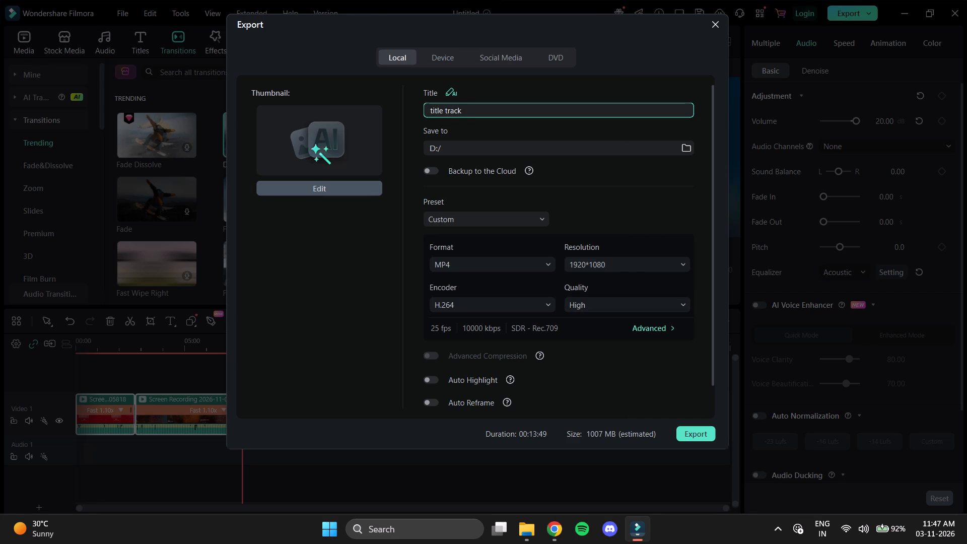
Set the video bit rate to 150000 kbps in the advanced export settings and apply it.
click(637, 329)
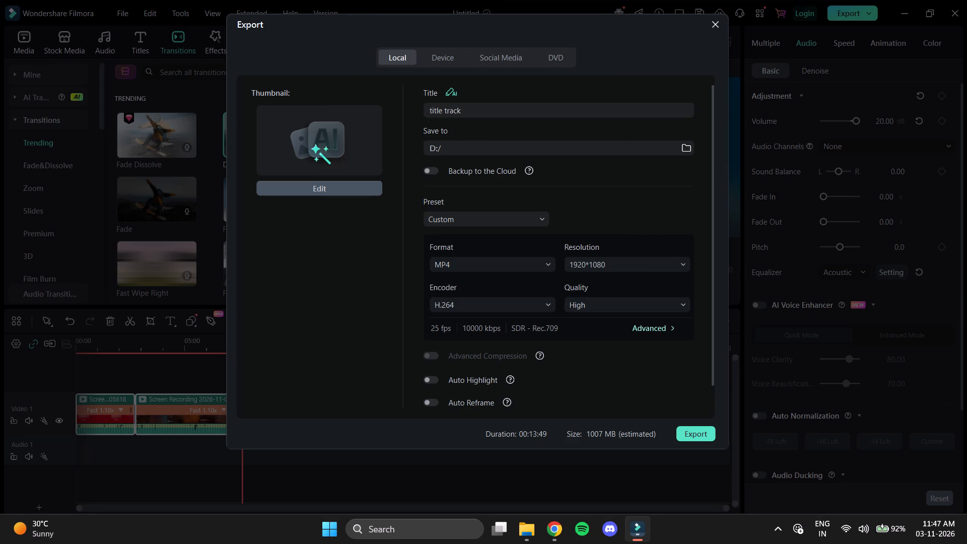
click(656, 329)
scroll(529, 305, down, 2)
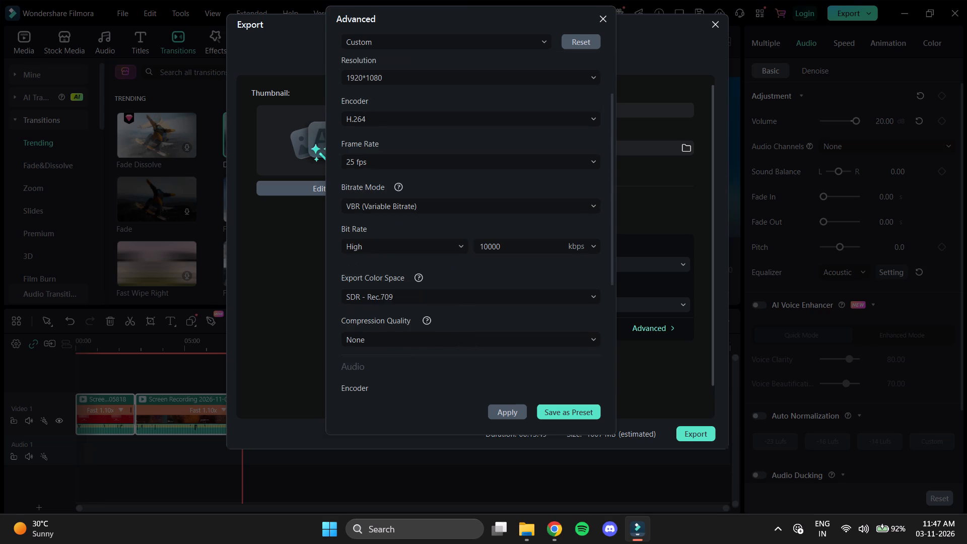
scroll(546, 245, up, 14)
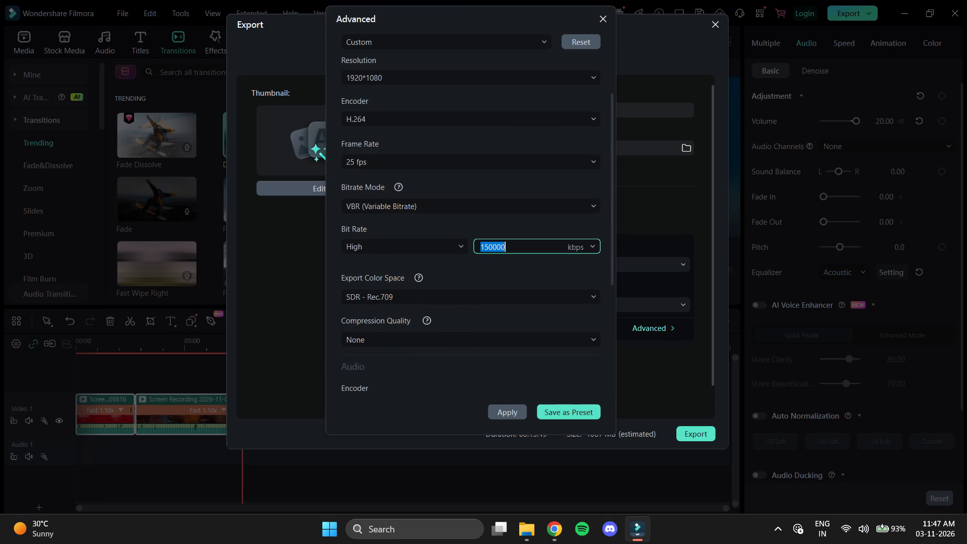
scroll(546, 245, up, 2)
click(519, 407)
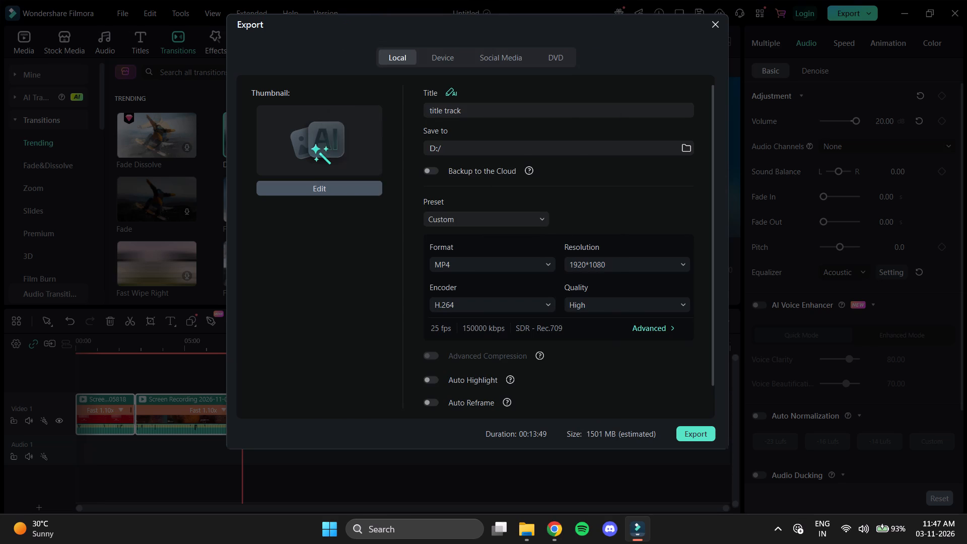
Set the export frame rate to 30 fps in the advanced settings and apply it.
drag(637, 317, 646, 328)
click(646, 328)
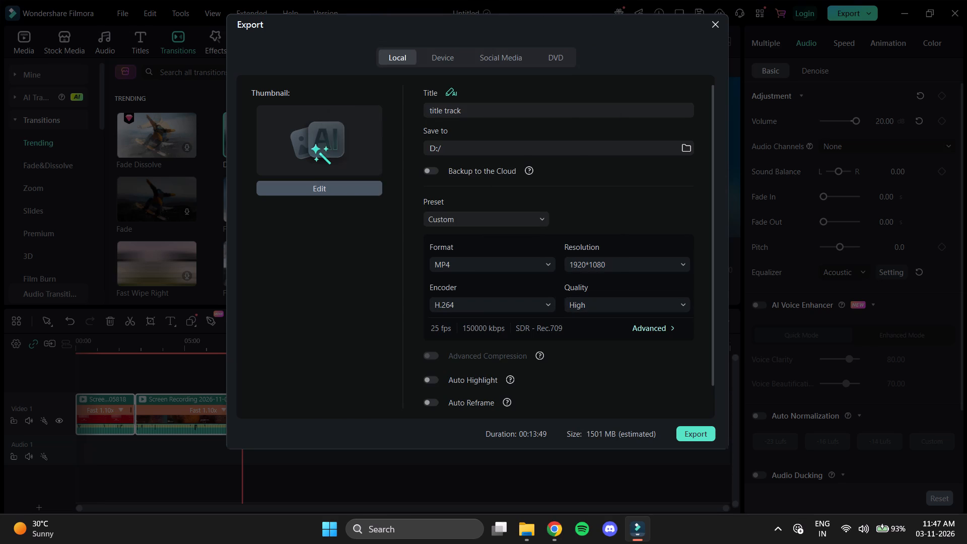
click(657, 325)
click(400, 226)
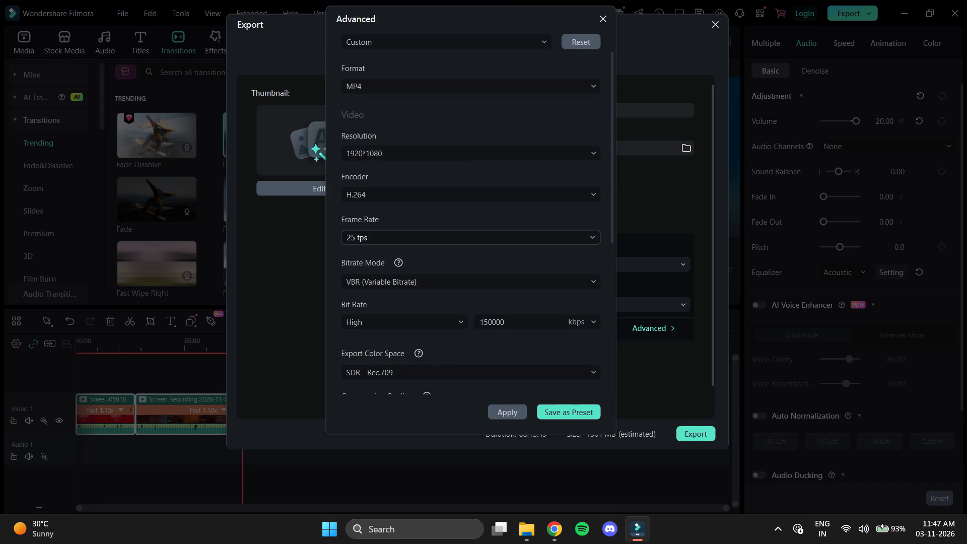
click(403, 238)
click(382, 364)
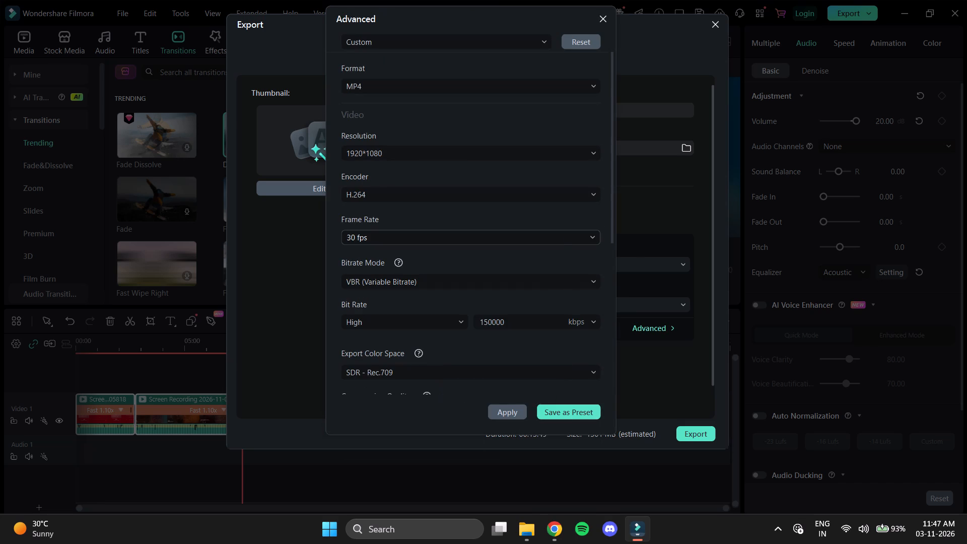
click(518, 417)
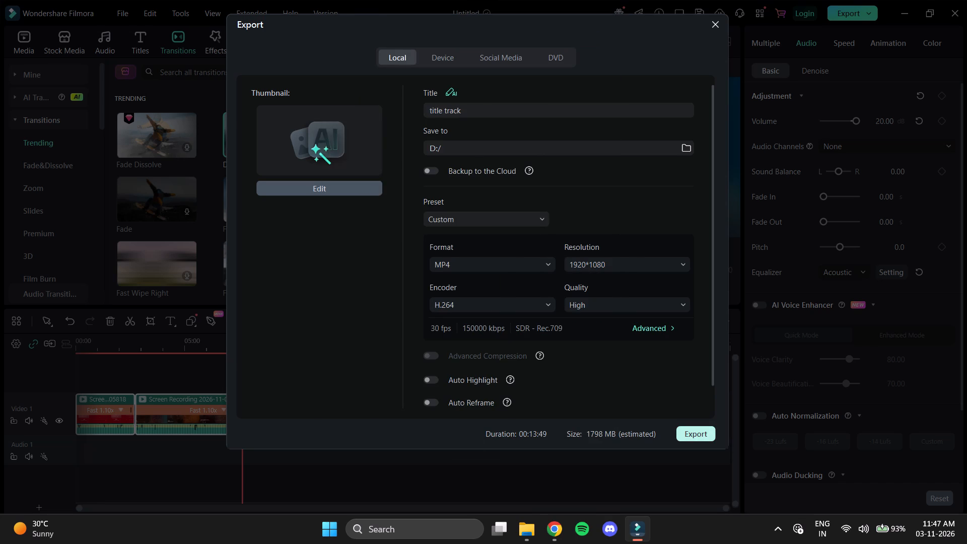
Set the bitrate mode to CBR (Constant Bitrate) in the advanced export settings and apply it.
click(658, 329)
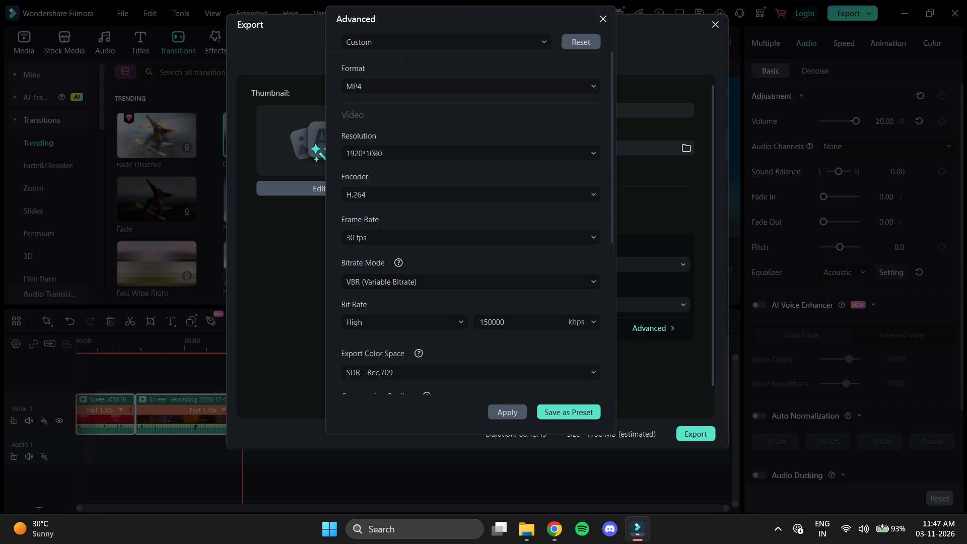
click(387, 279)
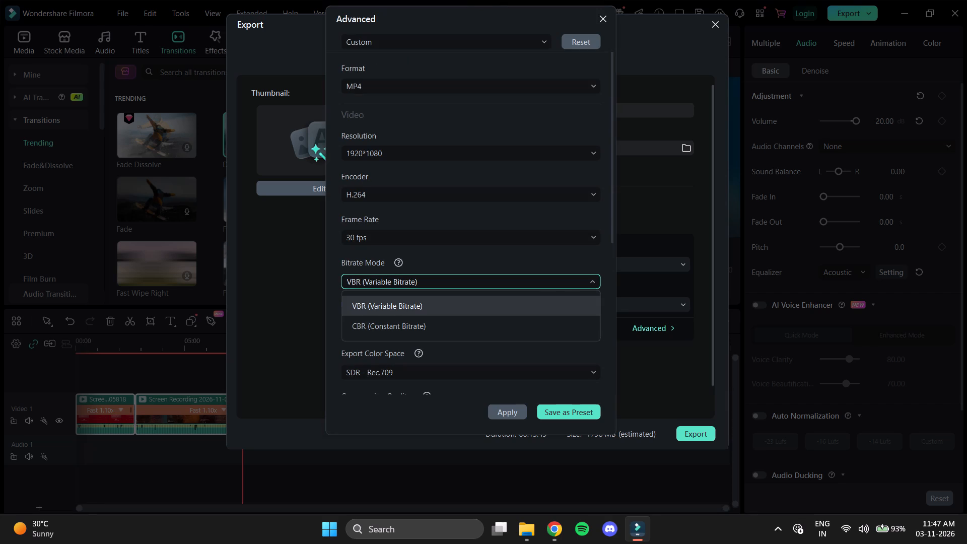
click(401, 323)
click(519, 416)
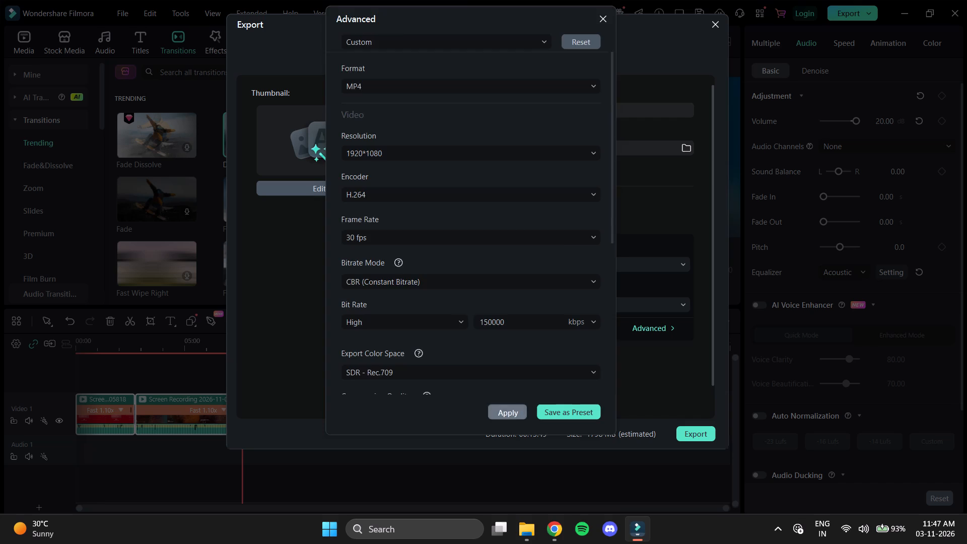
Start exporting the sequence as title track.mp4.
click(694, 434)
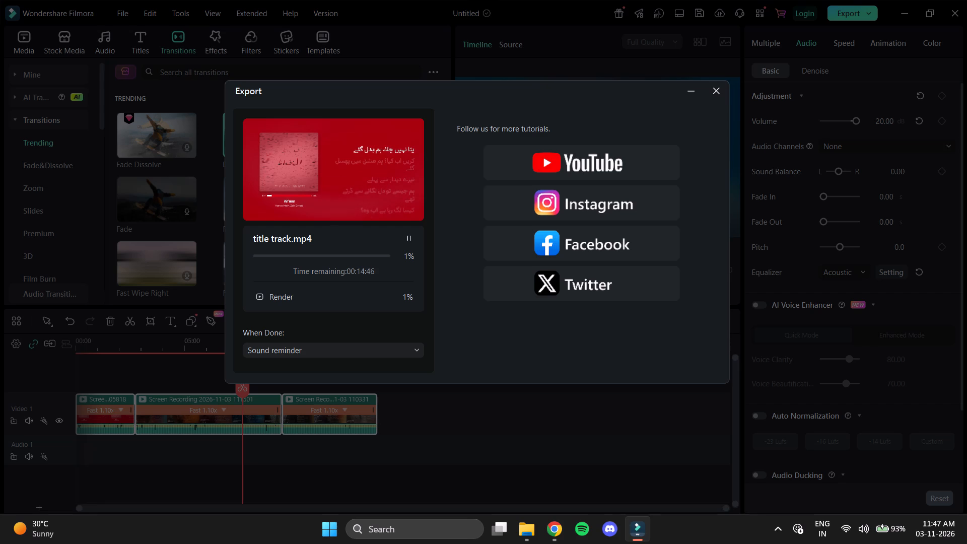
Abort the running export of title track.mp4 and close its progress window.
click(722, 93)
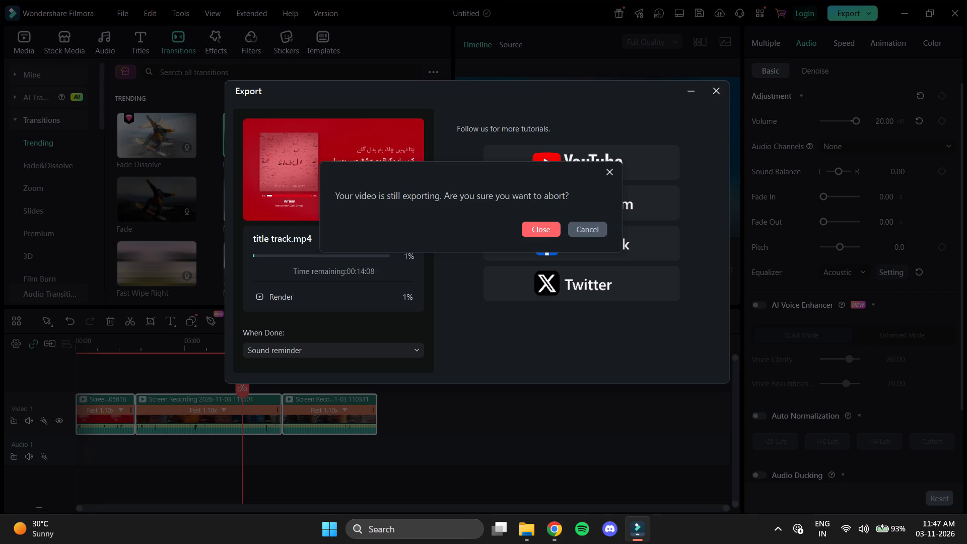
click(554, 230)
click(715, 90)
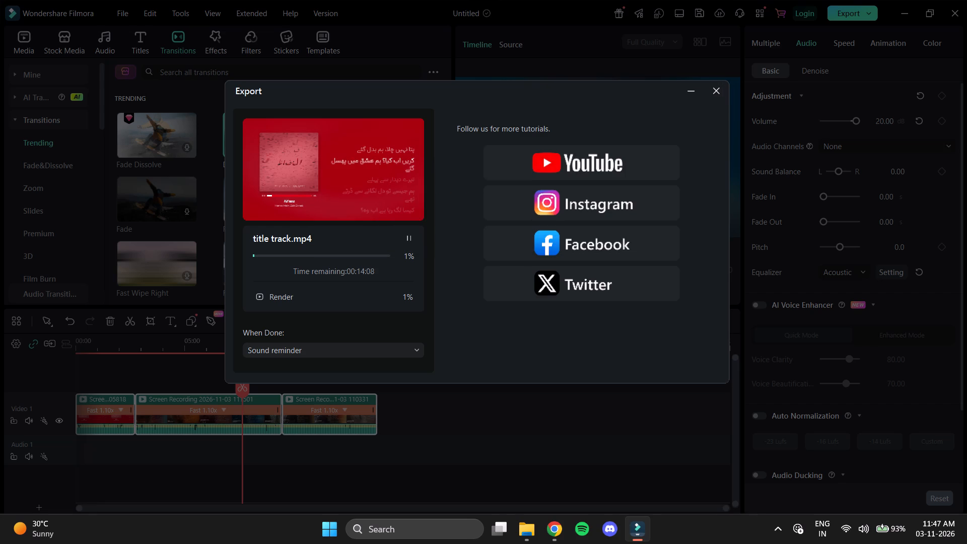
Reopen the export settings for the sequence and apply a video bit rate of 100000 kbps in the advanced settings.
click(854, 17)
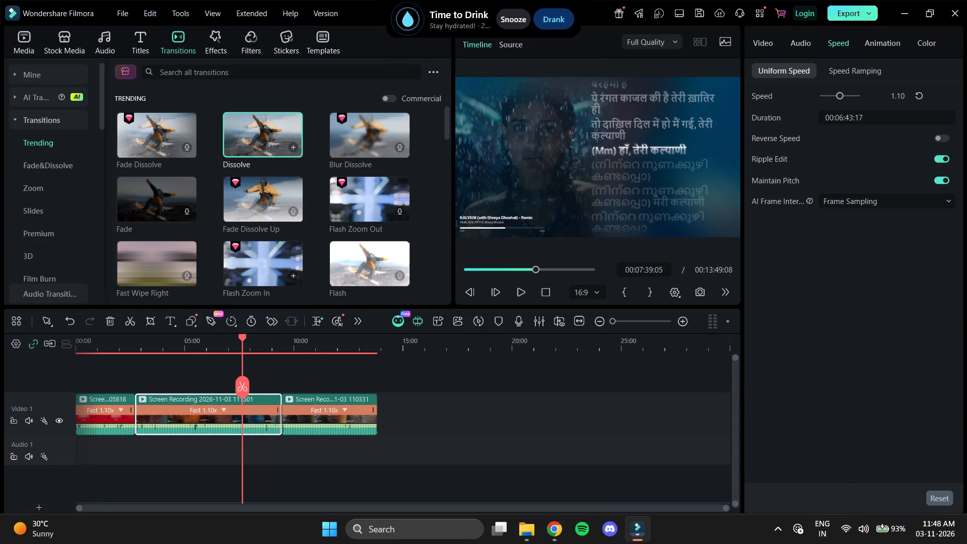
click(562, 17)
click(851, 10)
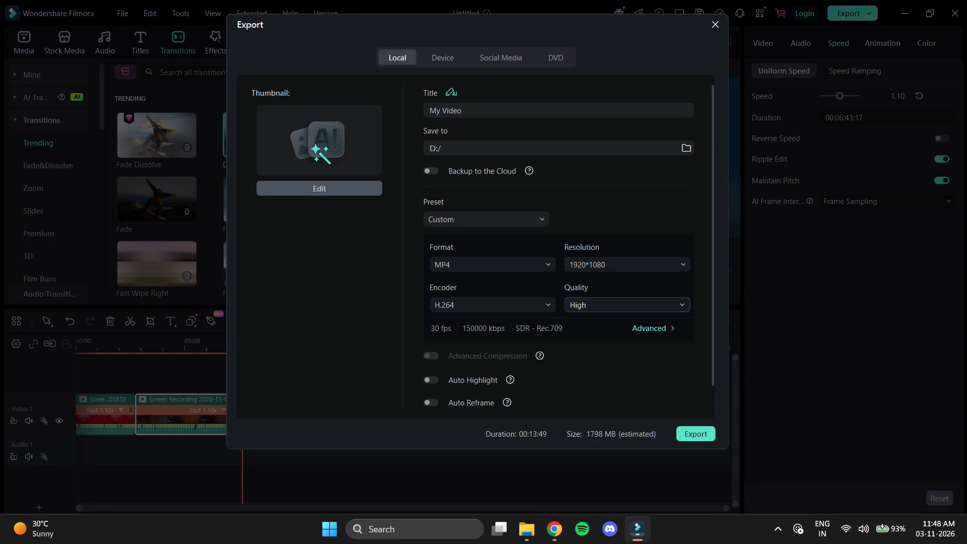
click(647, 329)
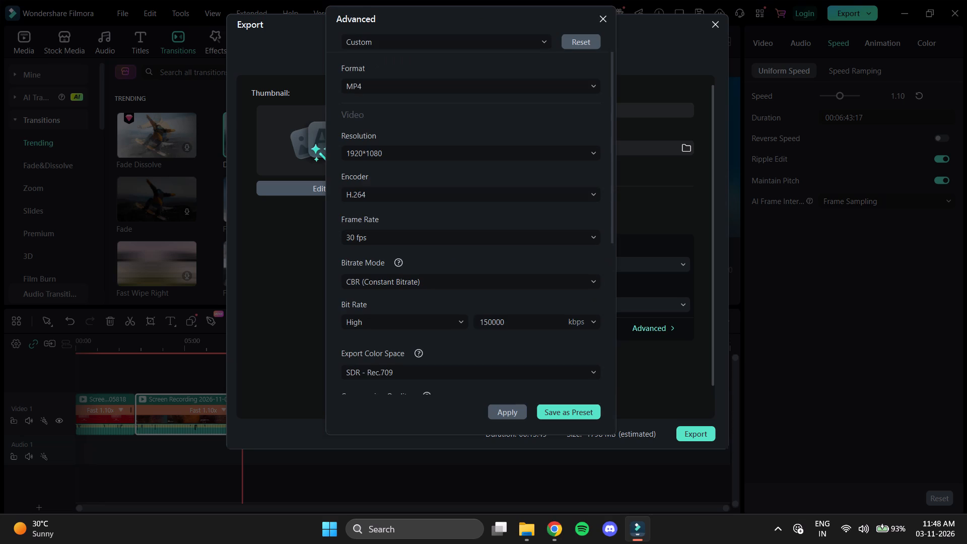
scroll(516, 327, down, 2)
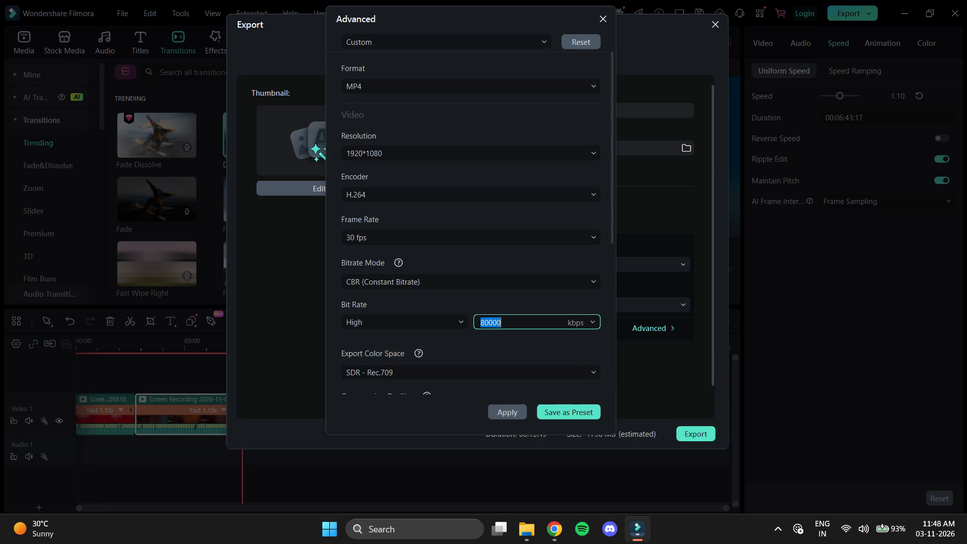
scroll(516, 327, up, 1)
click(505, 414)
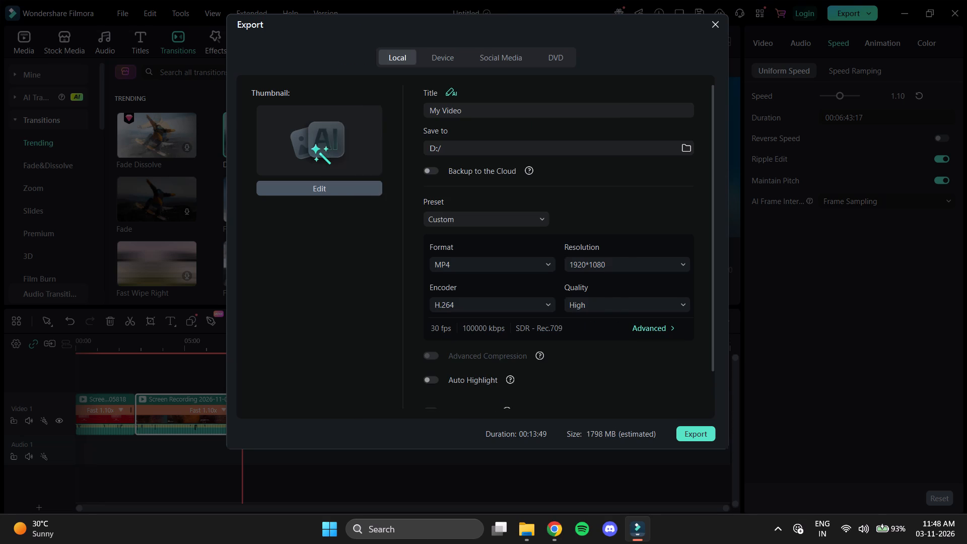
double_click(626, 304)
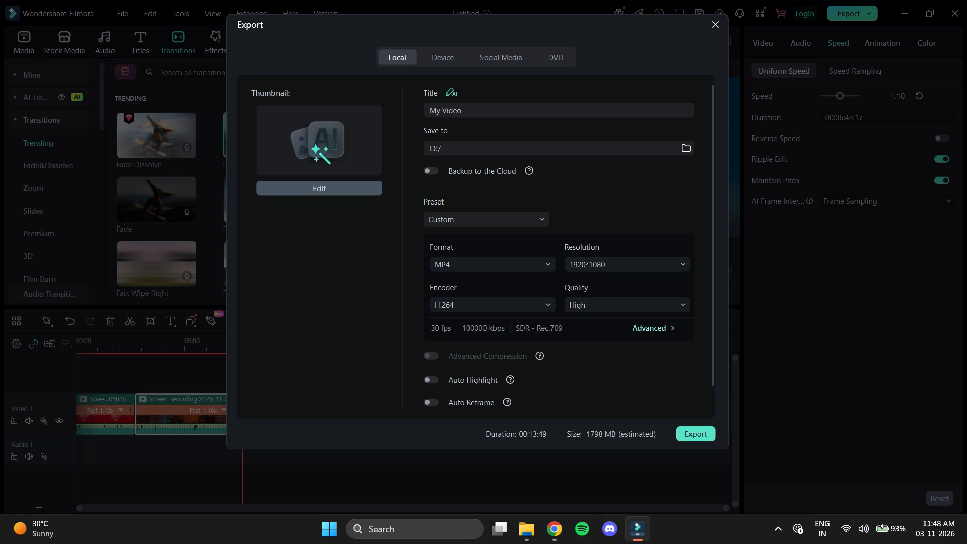
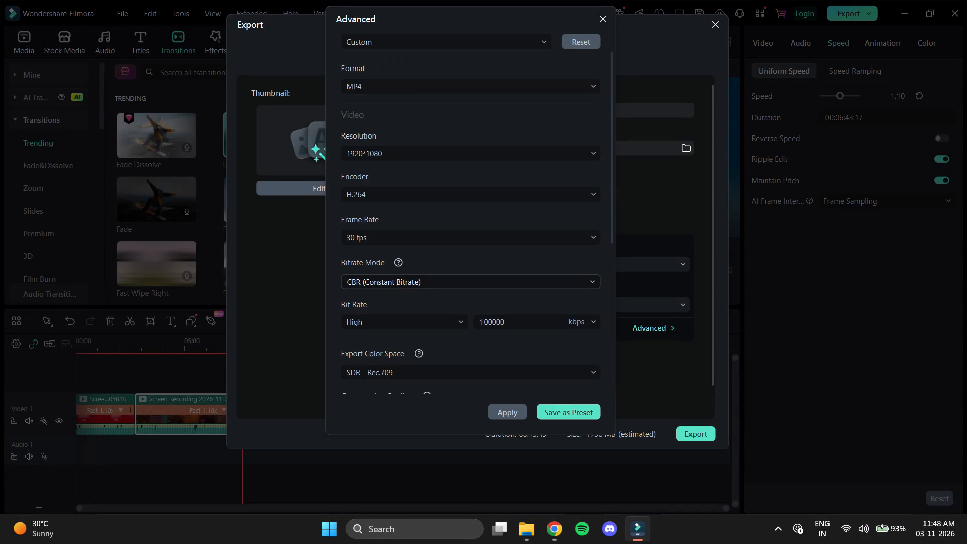
Set the bitrate mode to VBR (Variable Bitrate) in the advanced export settings and apply it.
click(387, 278)
click(399, 298)
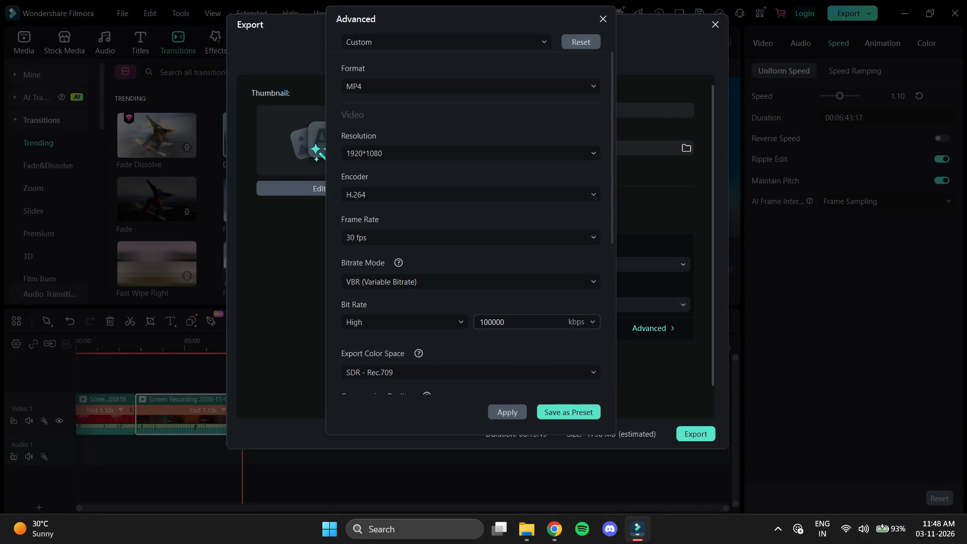
scroll(505, 316, down, 1)
click(505, 418)
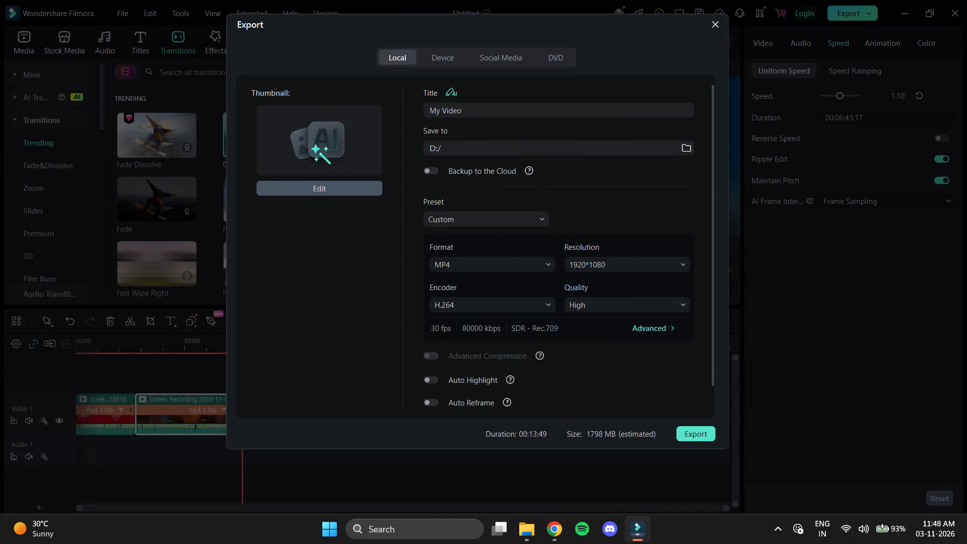
Reopen the advanced export settings, set the frame rate to 25 fps and apply it.
click(662, 322)
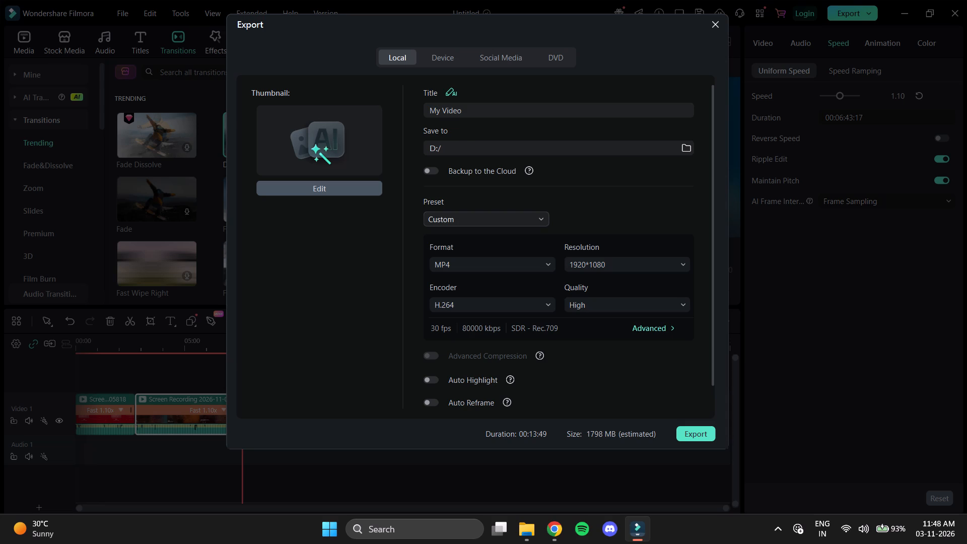
click(513, 215)
click(513, 215)
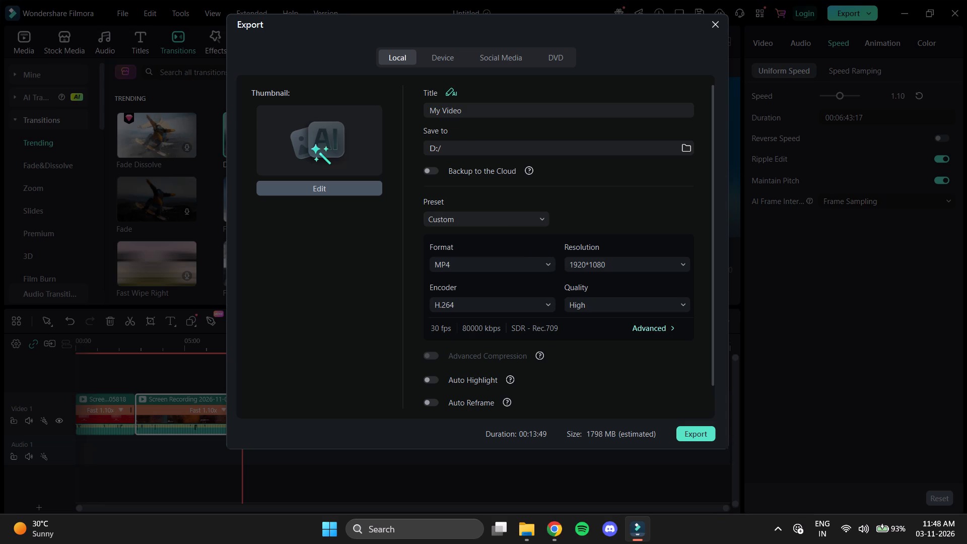
click(669, 329)
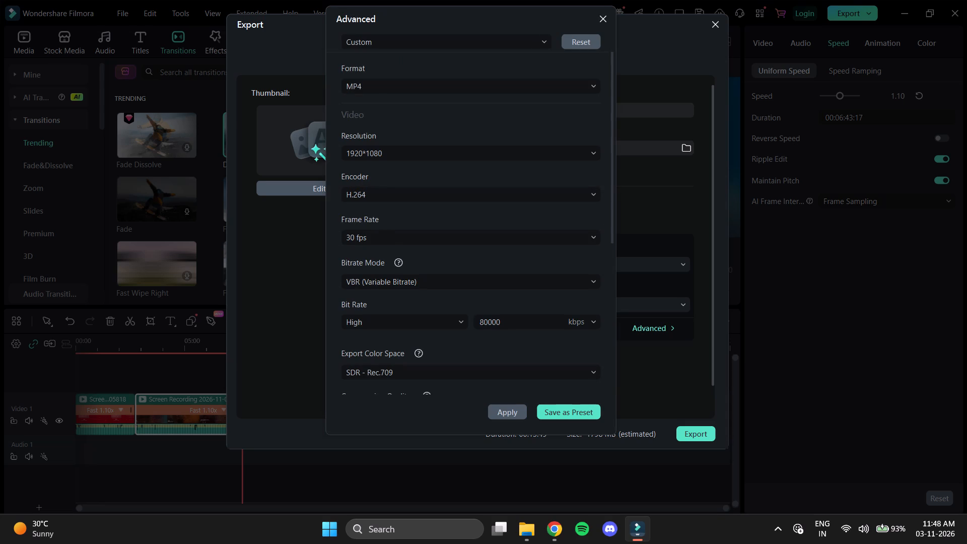
click(484, 43)
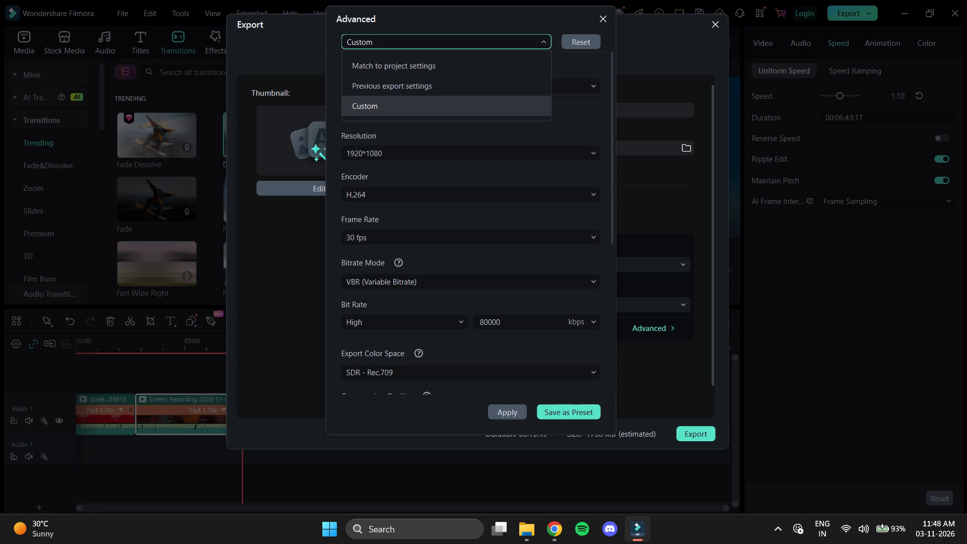
click(484, 43)
scroll(453, 285, down, 3)
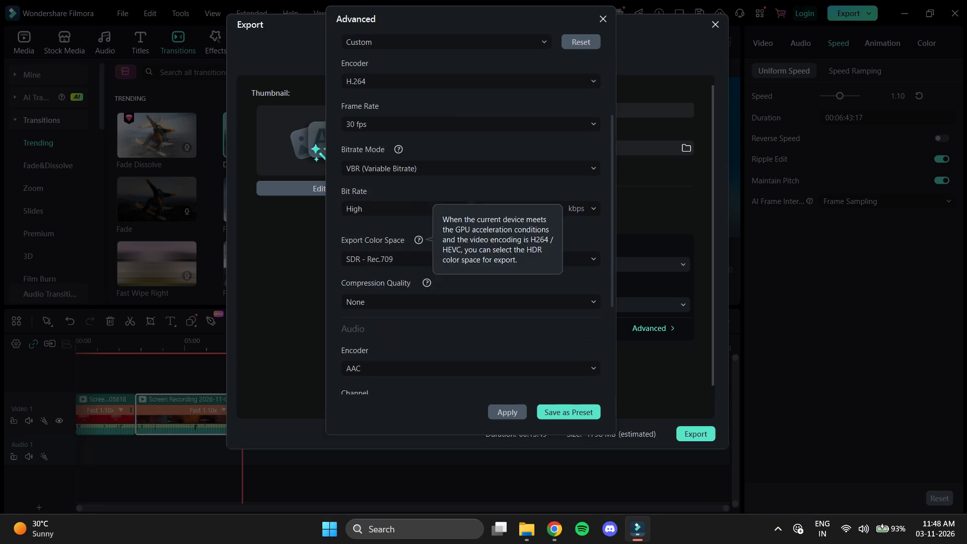
click(416, 209)
click(416, 209)
double_click(392, 114)
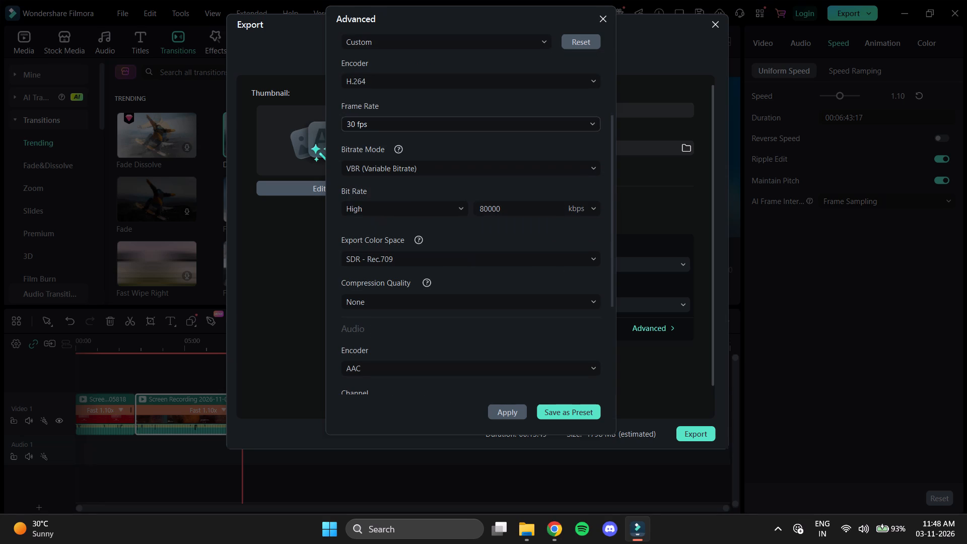
click(394, 118)
click(397, 213)
click(498, 415)
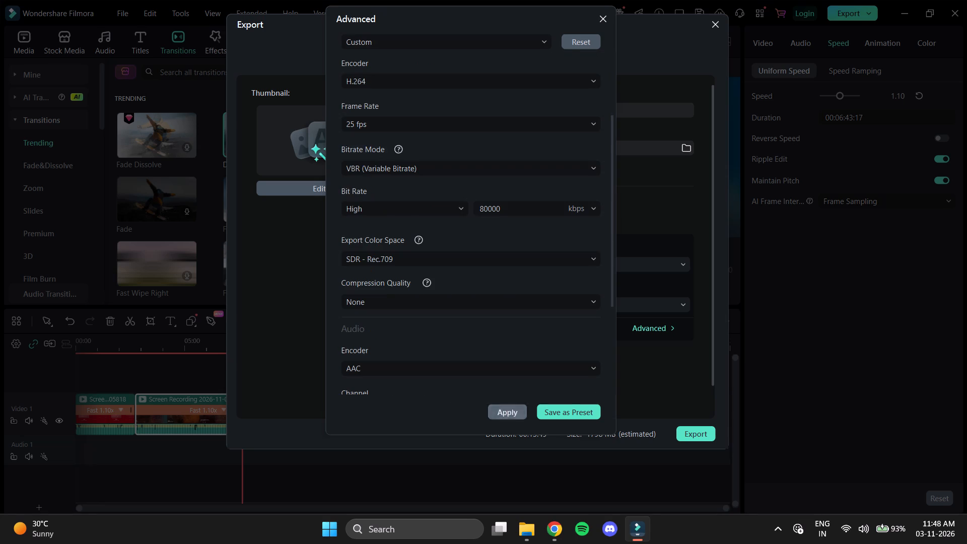
Start exporting the sequence as My Video.mp4.
click(702, 437)
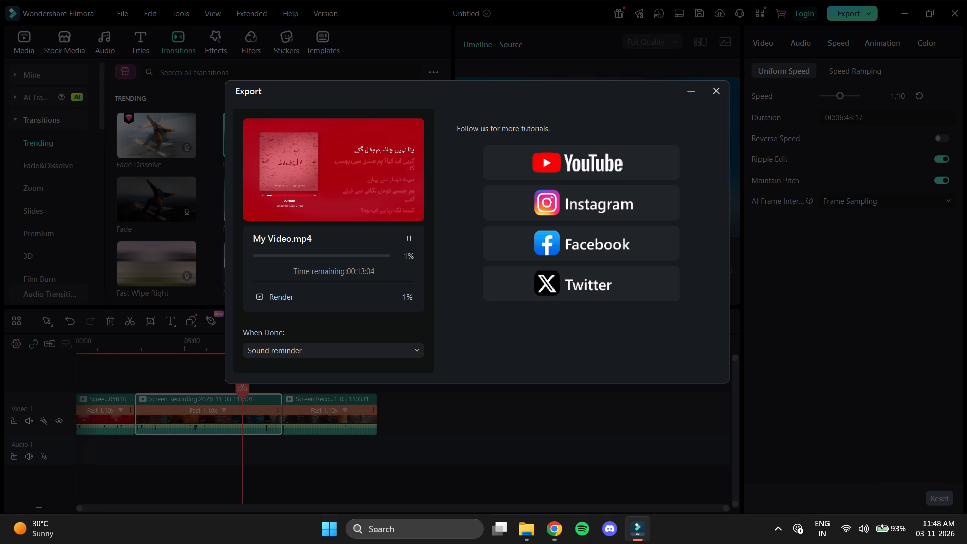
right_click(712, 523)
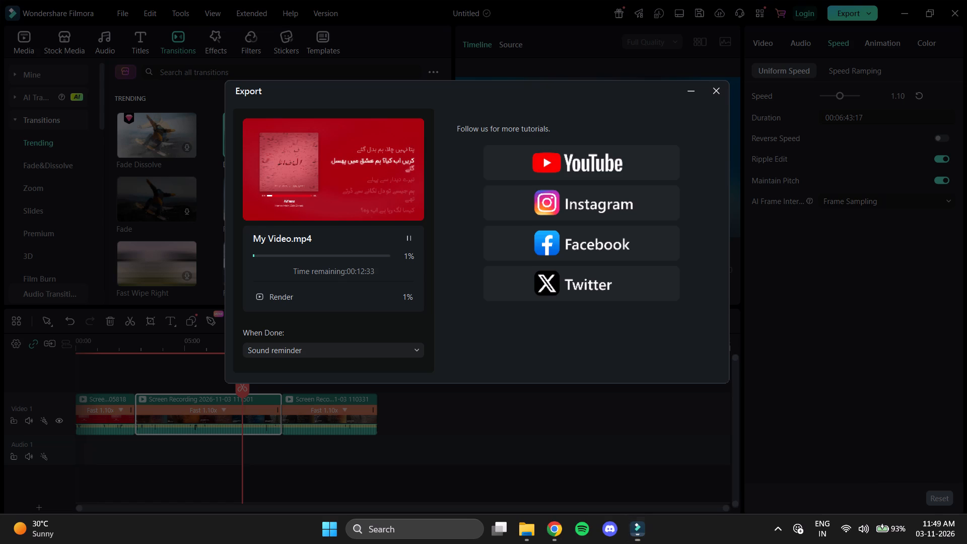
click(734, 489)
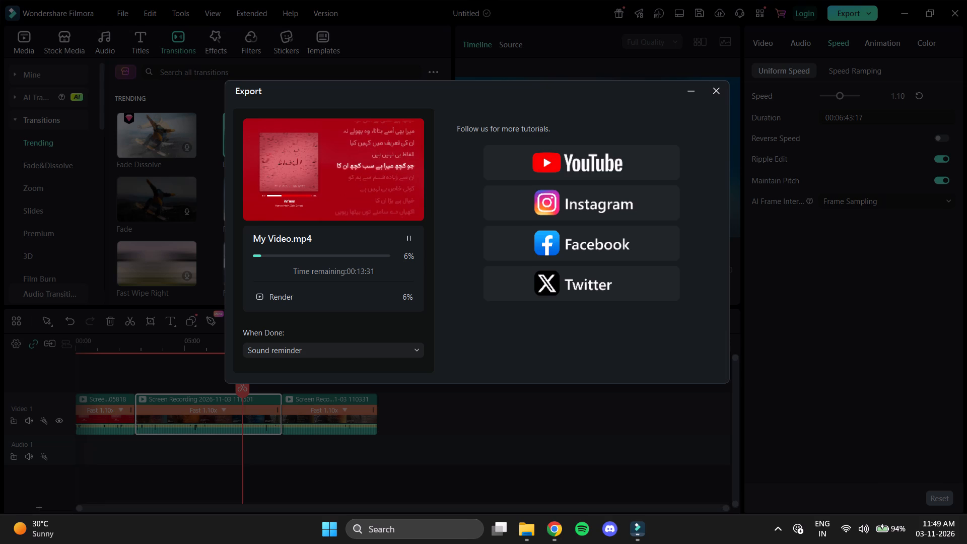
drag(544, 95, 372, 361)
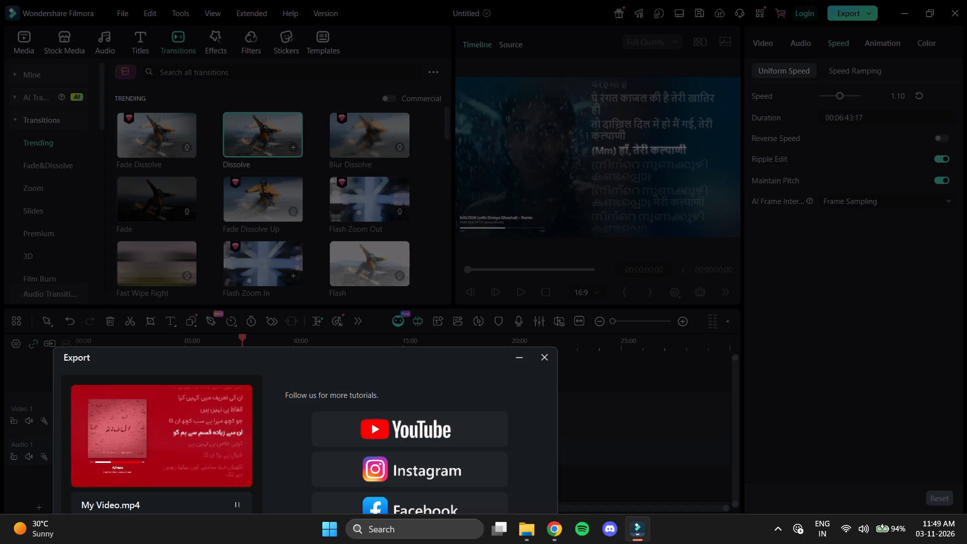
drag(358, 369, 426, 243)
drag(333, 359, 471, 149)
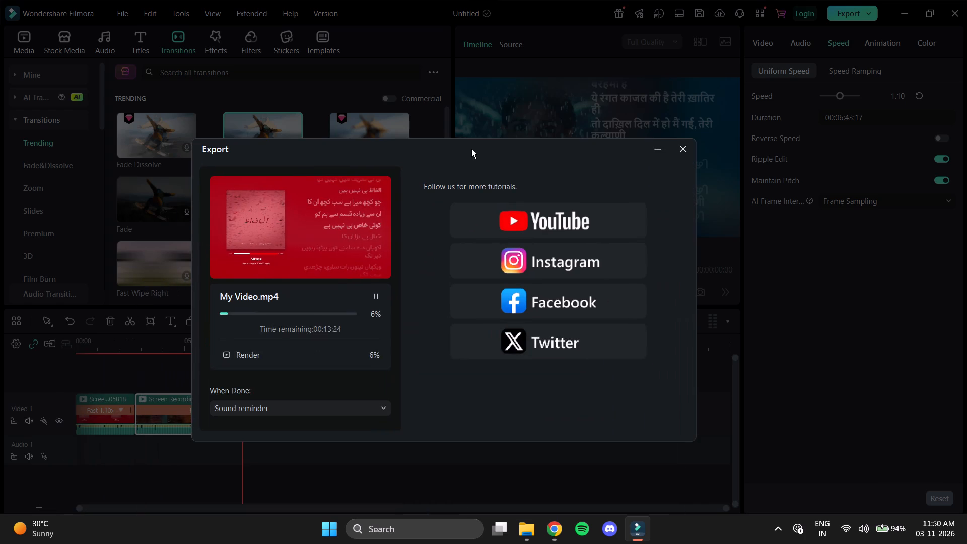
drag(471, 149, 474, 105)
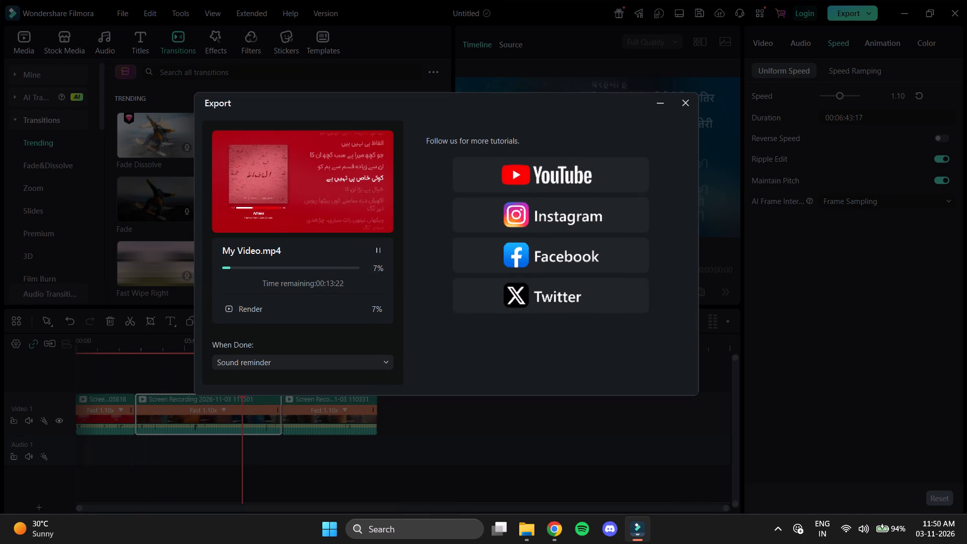